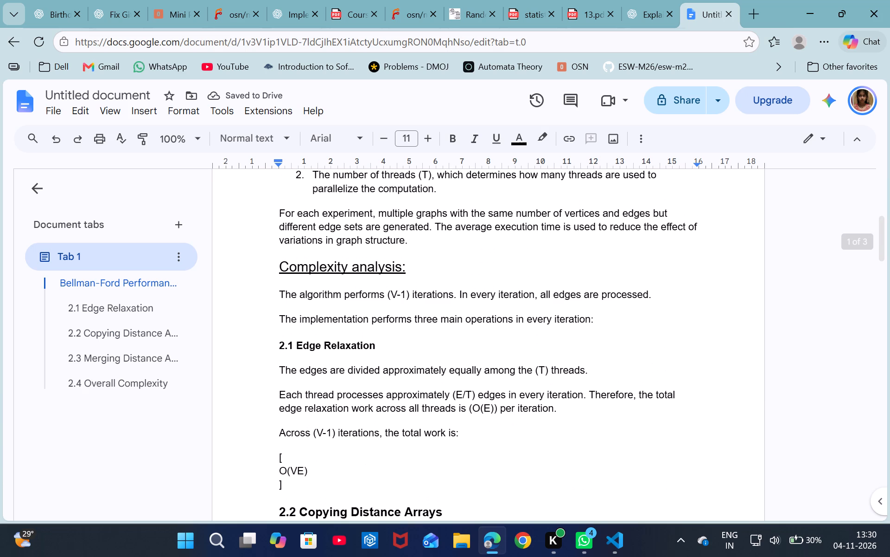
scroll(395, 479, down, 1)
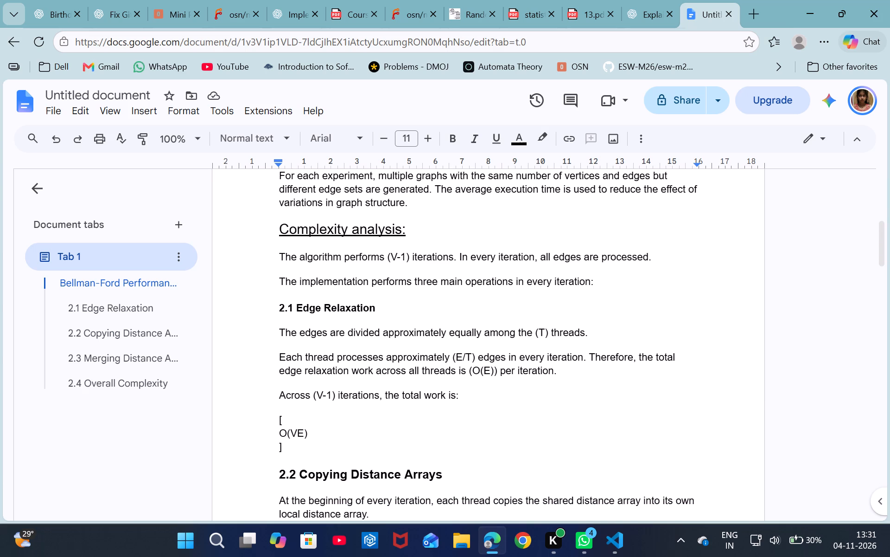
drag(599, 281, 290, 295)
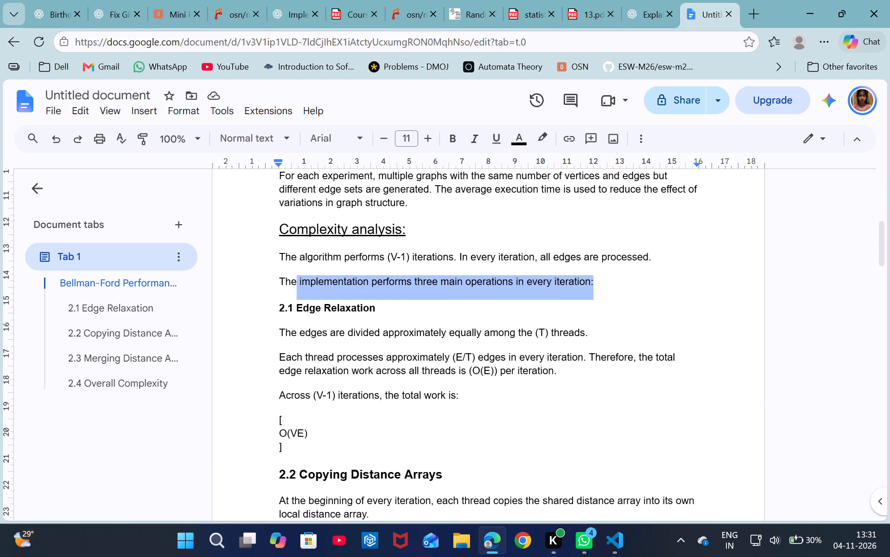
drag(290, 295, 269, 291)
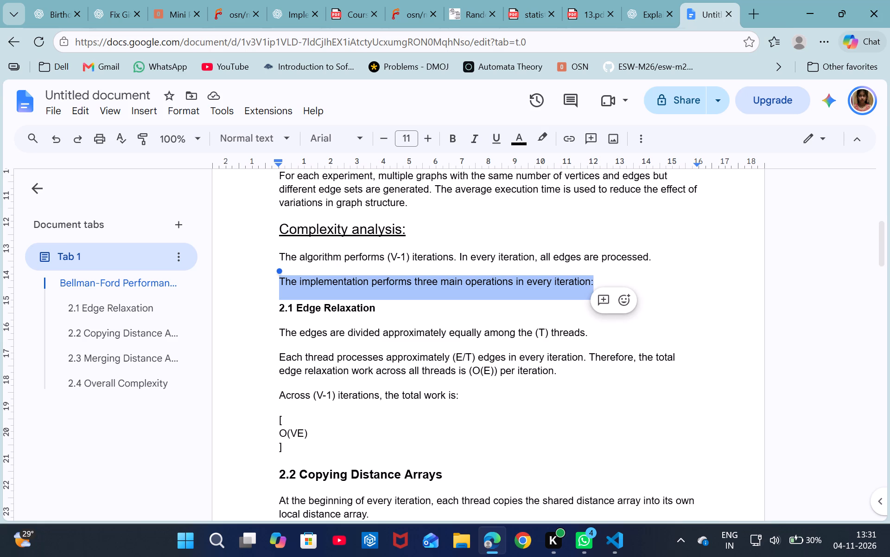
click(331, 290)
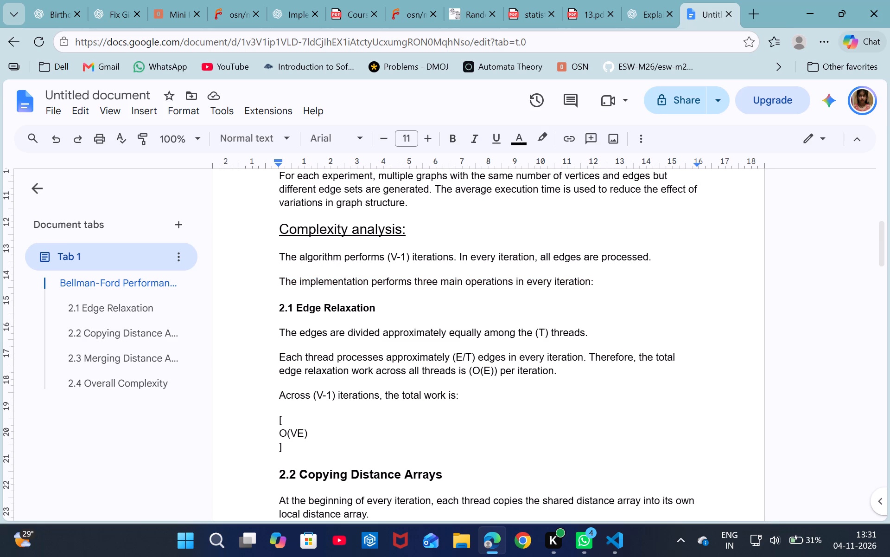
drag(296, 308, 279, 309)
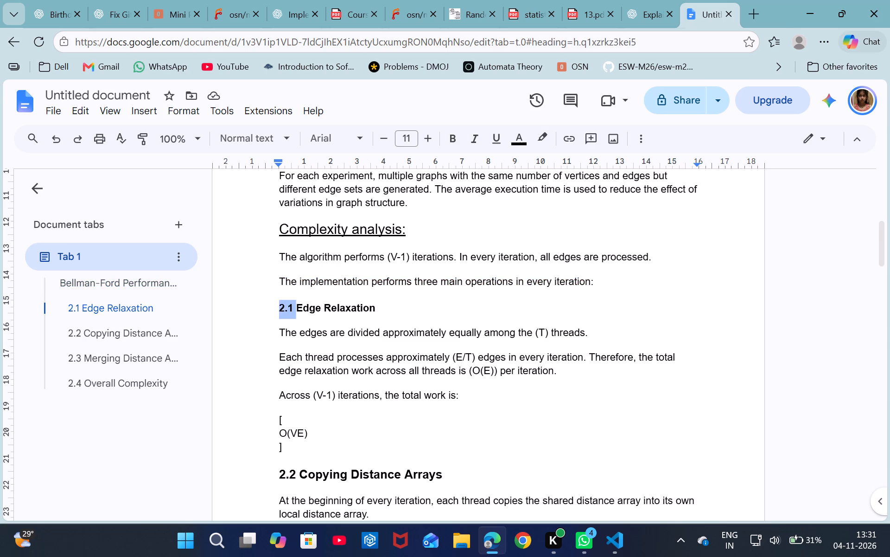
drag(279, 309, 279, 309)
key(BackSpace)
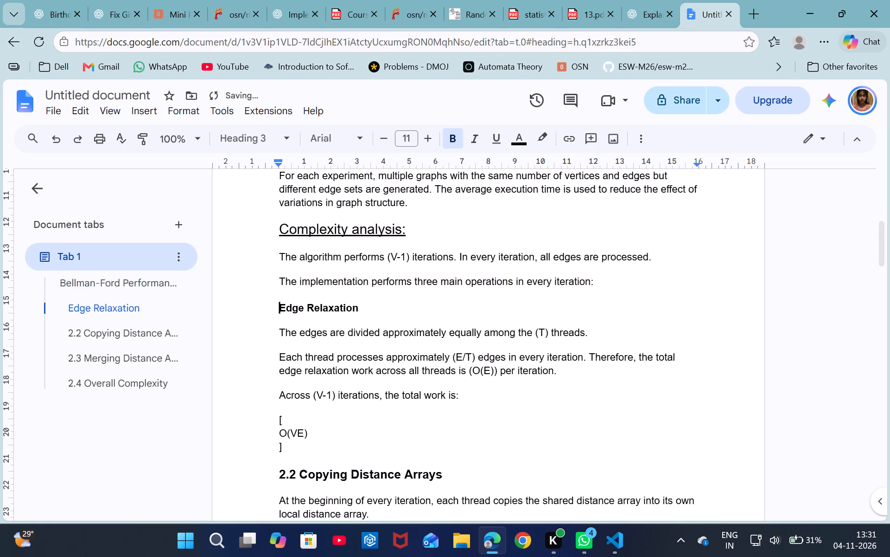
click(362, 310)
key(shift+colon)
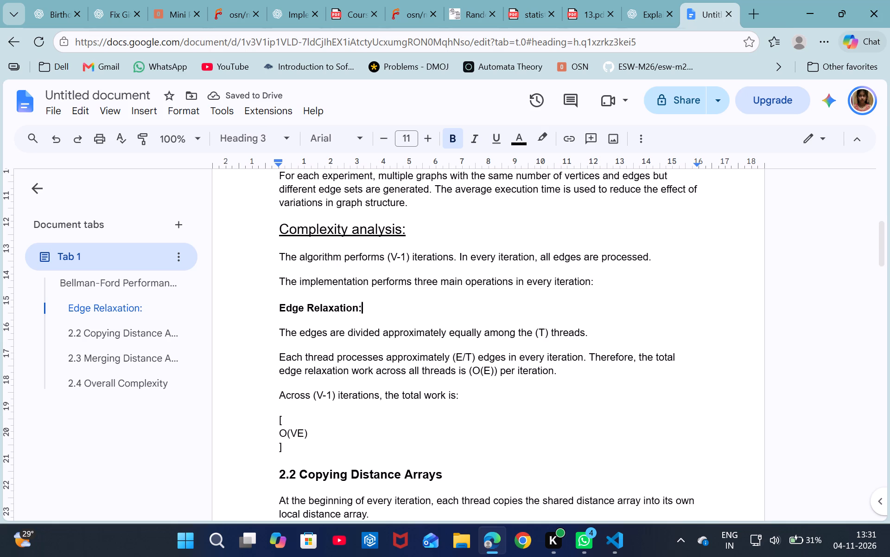
Remove the square brackets around O(VE) and merge it into the preceding line as "the total work is O(VE).".
click(285, 445)
key(BackSpace)
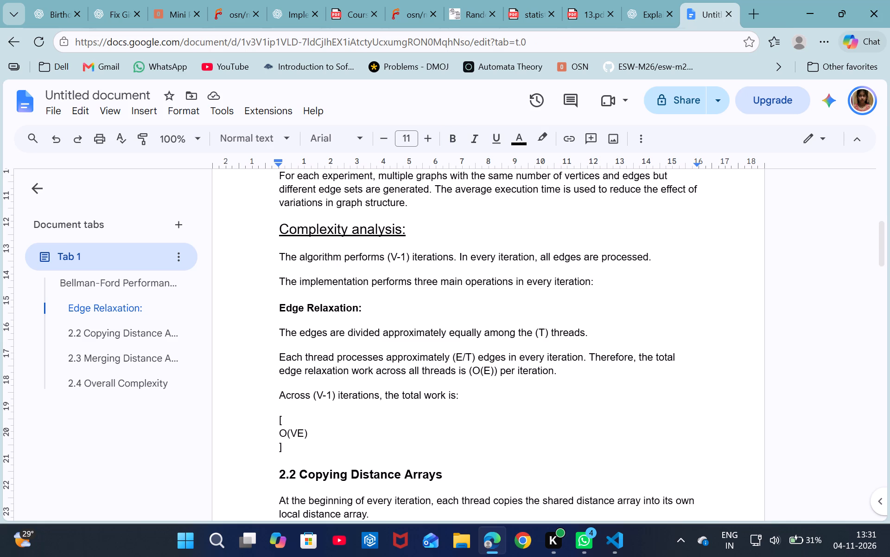
click(279, 431)
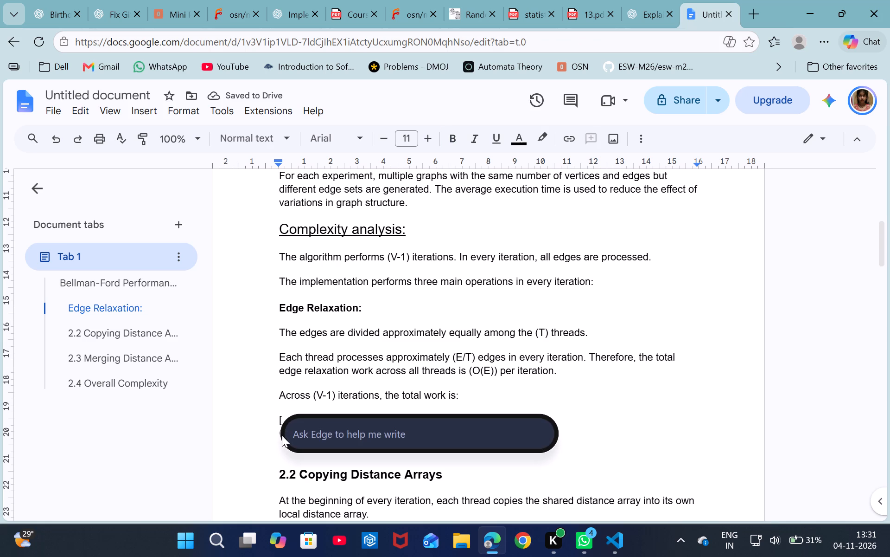
click(282, 439)
click(280, 453)
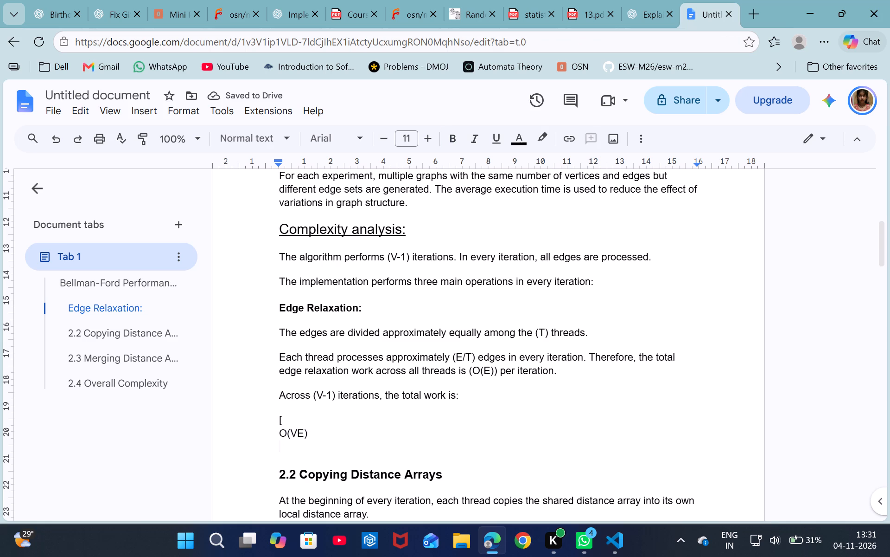
click(280, 435)
key(BackSpace)
key(BackSpace)
key(BackSpace)
key(BackSpace)
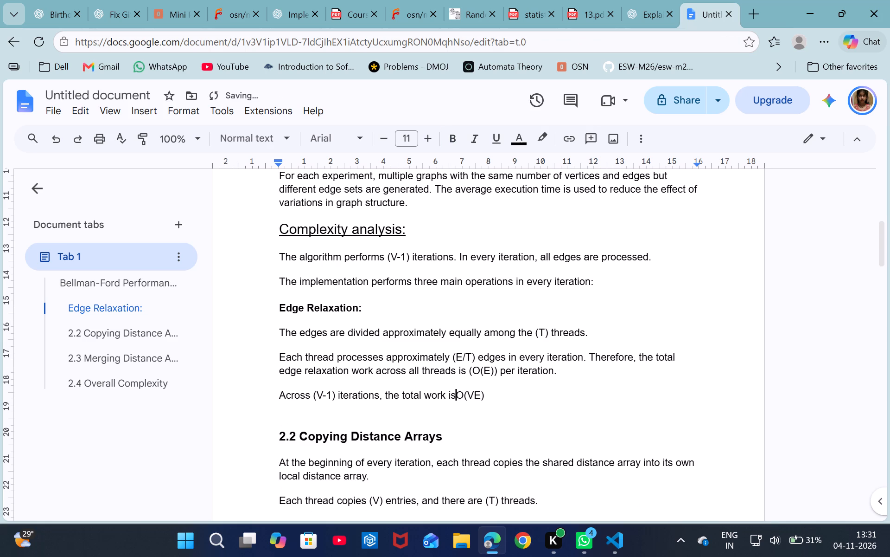
key(space)
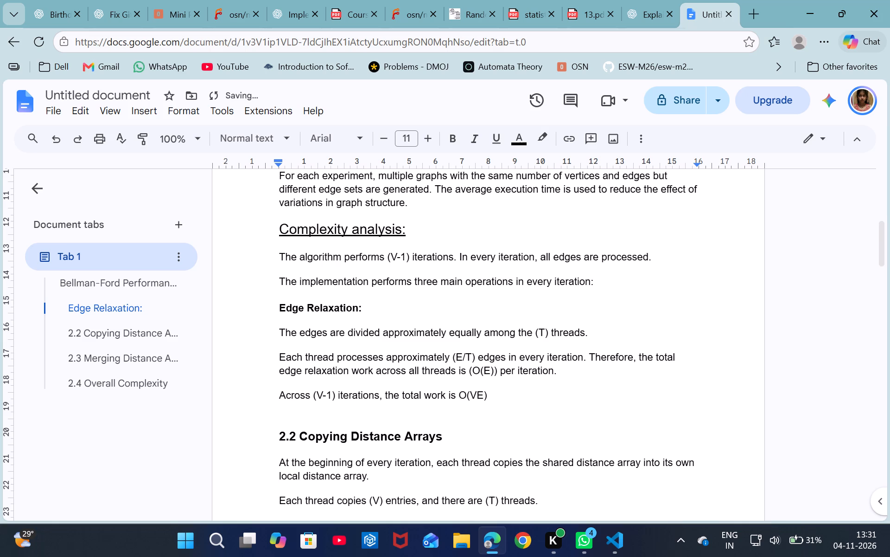
click(490, 398)
key(period)
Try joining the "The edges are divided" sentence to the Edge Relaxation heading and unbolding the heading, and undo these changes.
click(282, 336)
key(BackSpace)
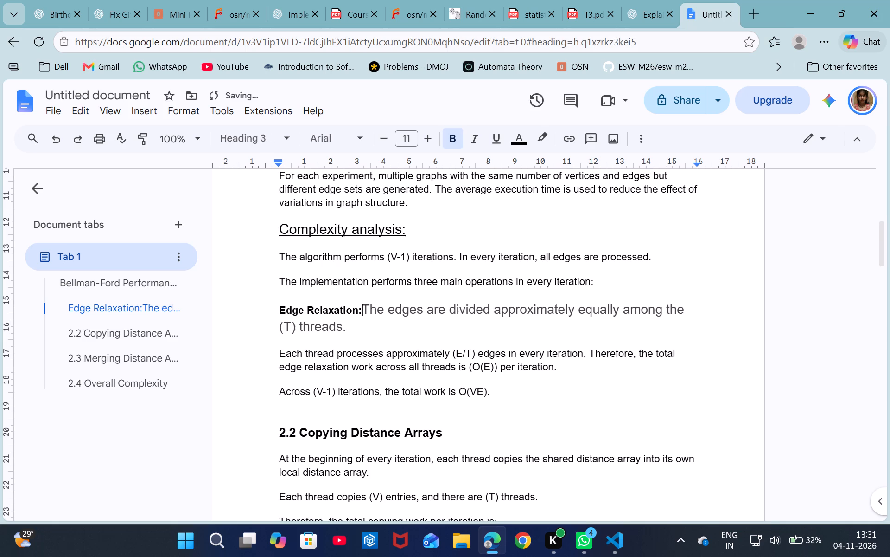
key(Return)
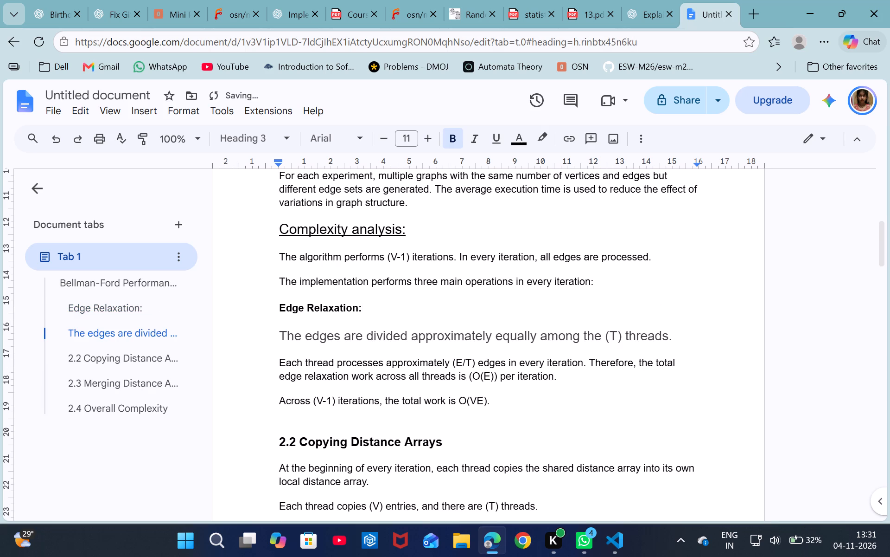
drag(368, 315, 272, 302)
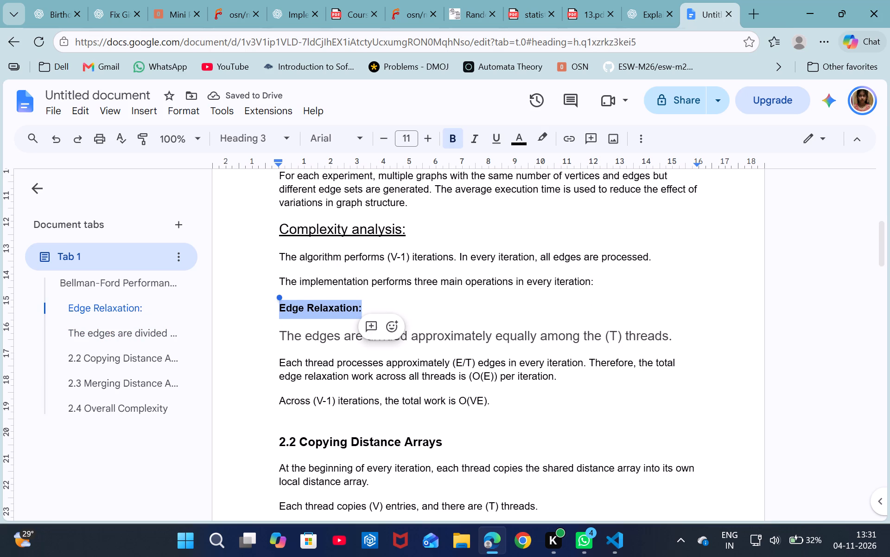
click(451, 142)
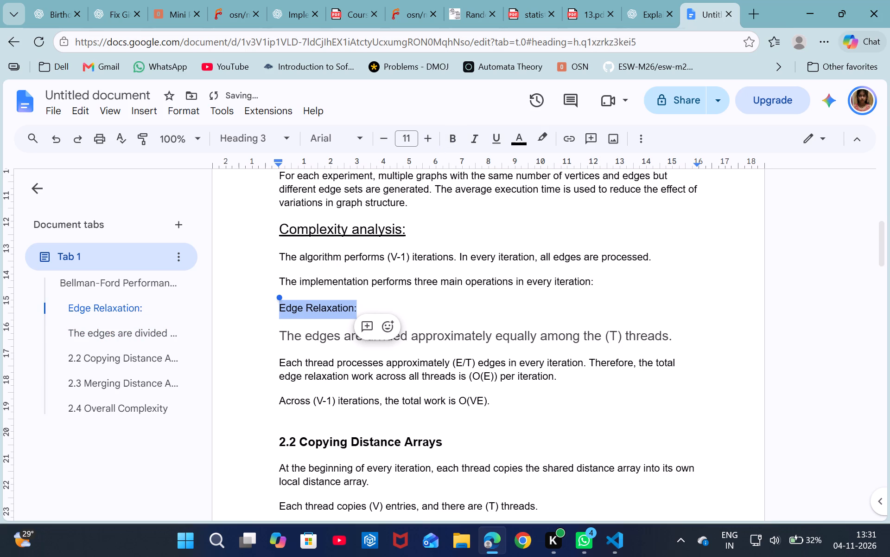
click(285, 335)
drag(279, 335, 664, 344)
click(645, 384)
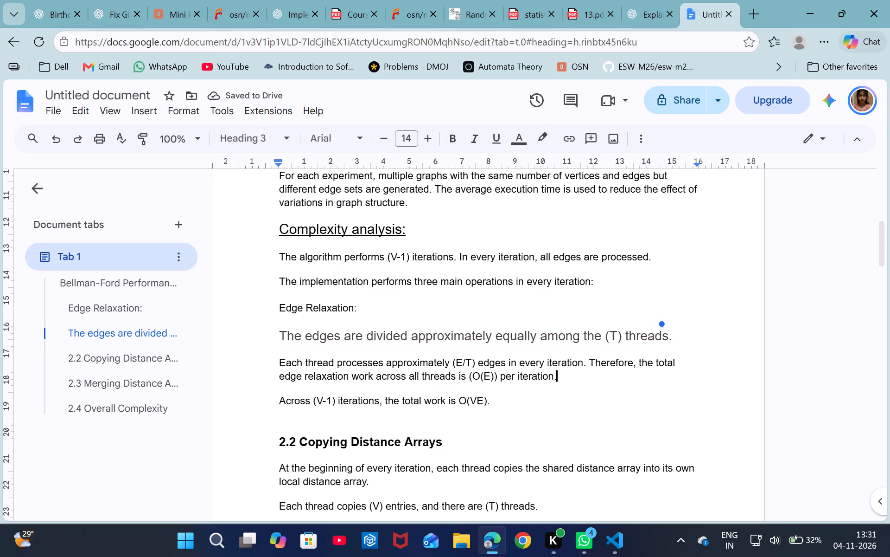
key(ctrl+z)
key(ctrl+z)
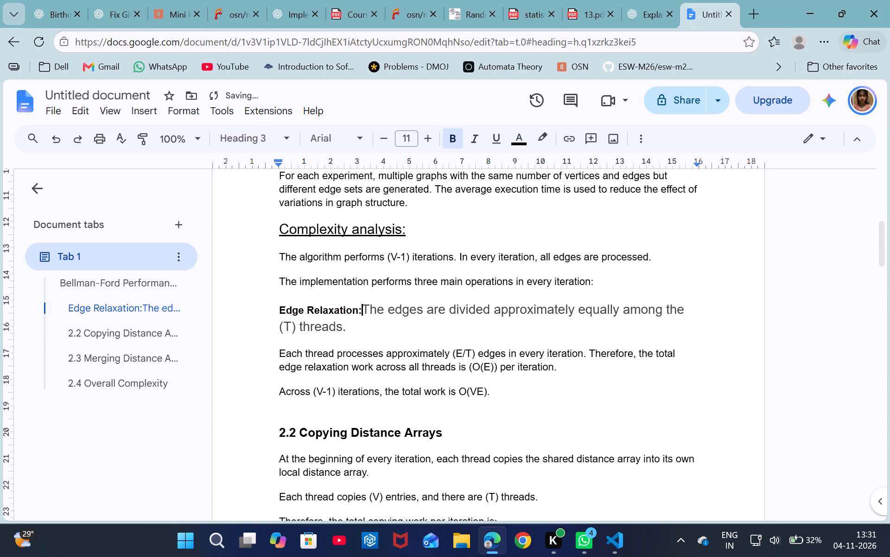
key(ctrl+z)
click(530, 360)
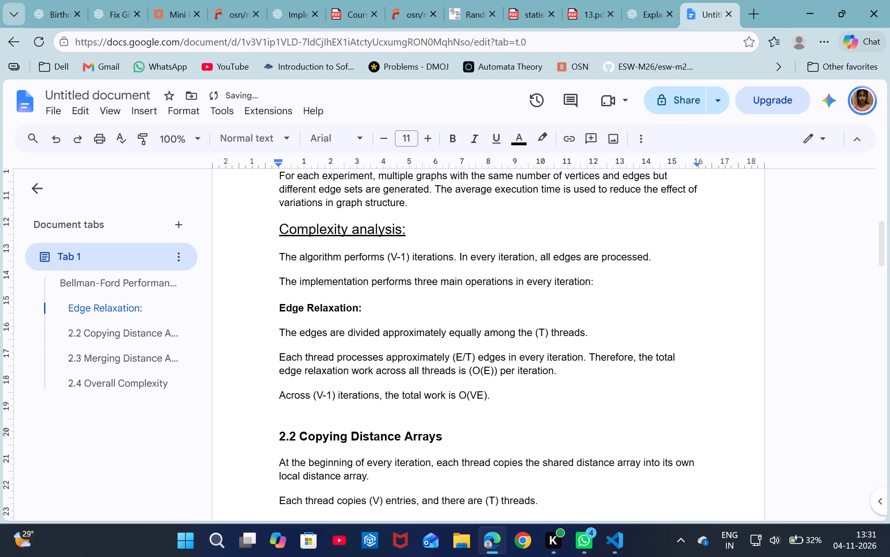
Delete the Edge Relaxation heading and insert "Edge relaxation:" as inline text before "The edges are divided approximately equally".
drag(375, 307, 271, 313)
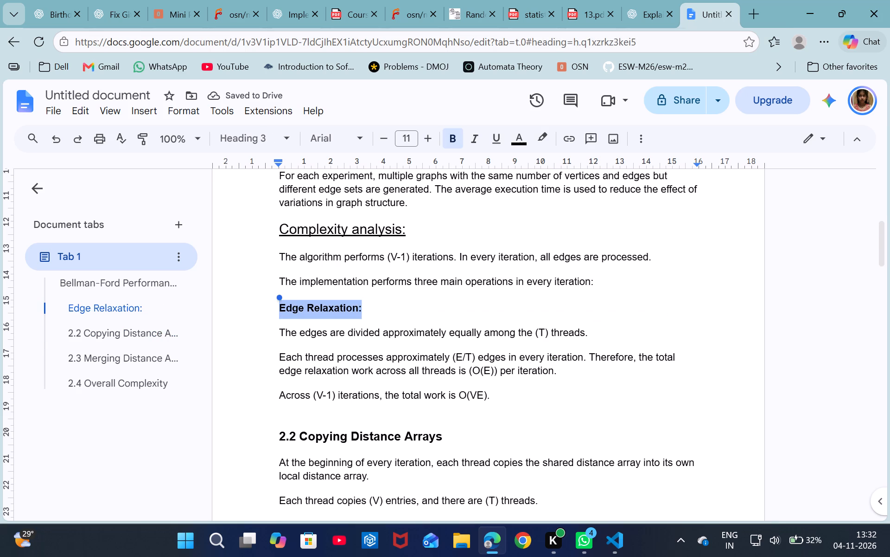
key(BackSpace)
key(BackSpace)
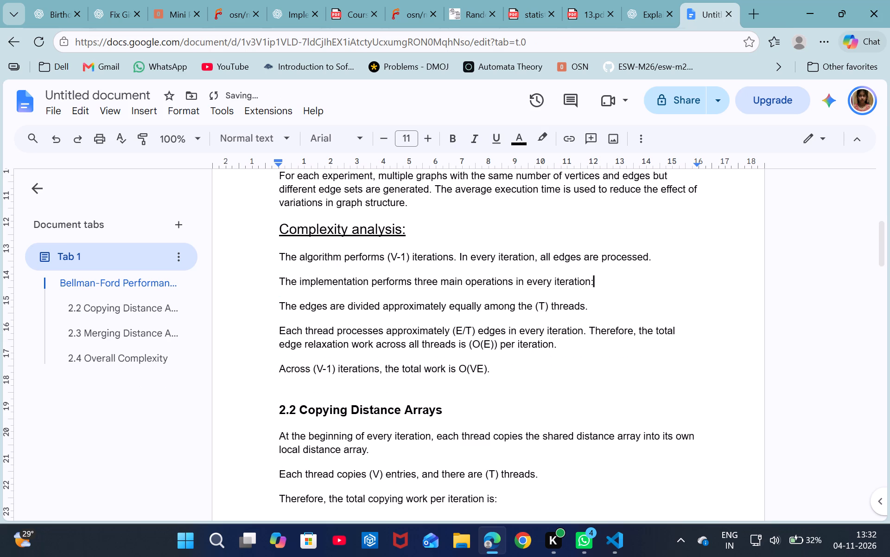
click(281, 306)
text(Edge relaxar)
key(BackSpace)
text(tion:)
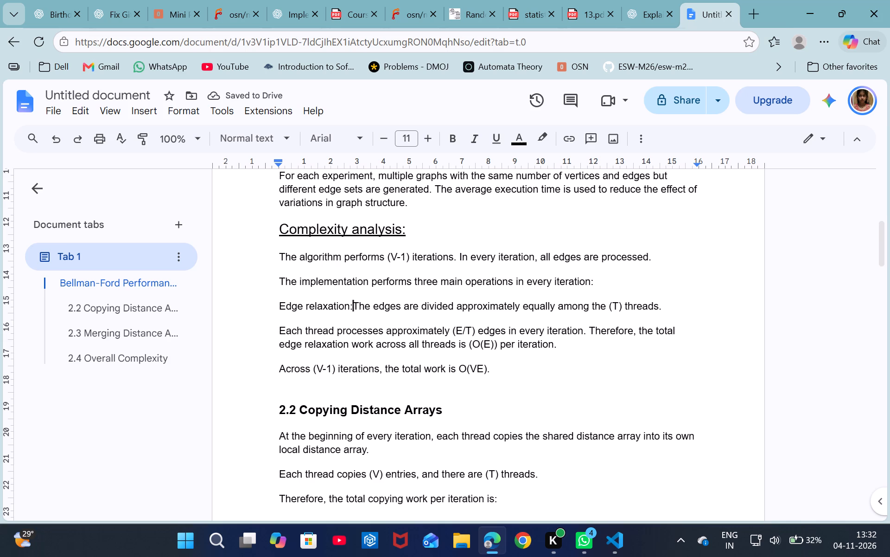
Make the inline label "Edge relaxation:" italic and bold.
drag(277, 308, 350, 310)
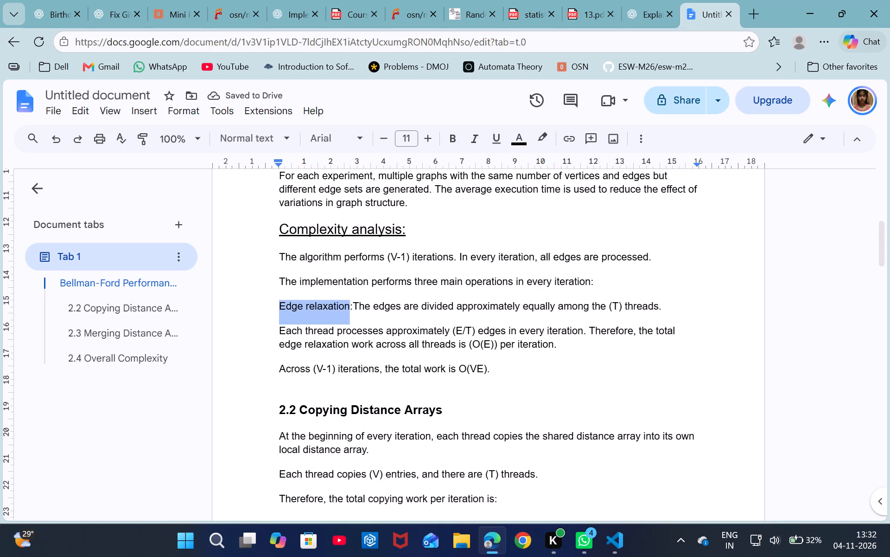
drag(350, 310, 354, 308)
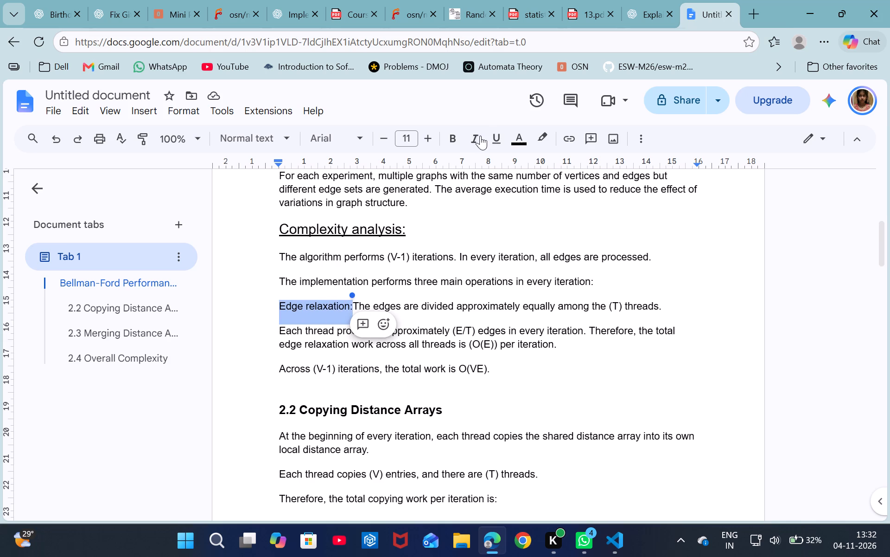
click(480, 135)
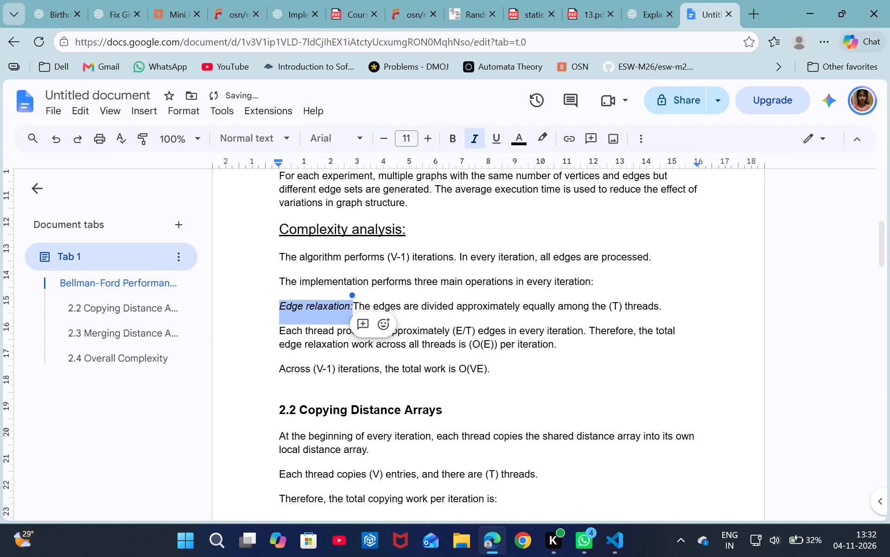
click(447, 137)
Join the "Each thread processes approximately (E/T) edges" paragraph onto the end of the Edge relaxation paragraph.
click(297, 327)
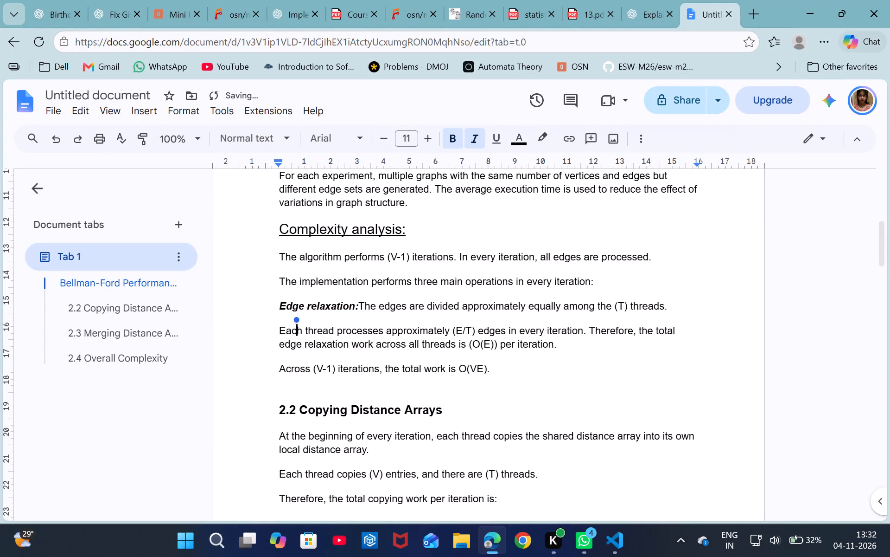
click(298, 319)
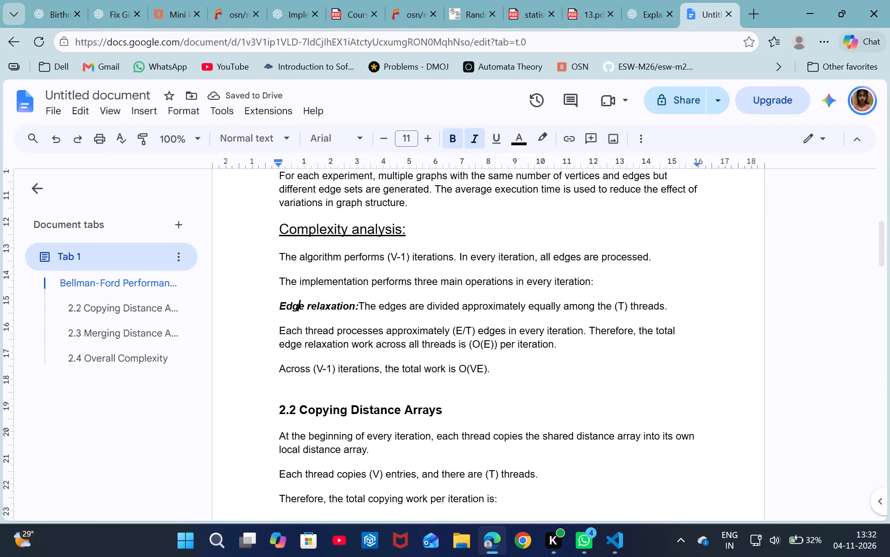
click(306, 324)
click(279, 332)
key(BackSpace)
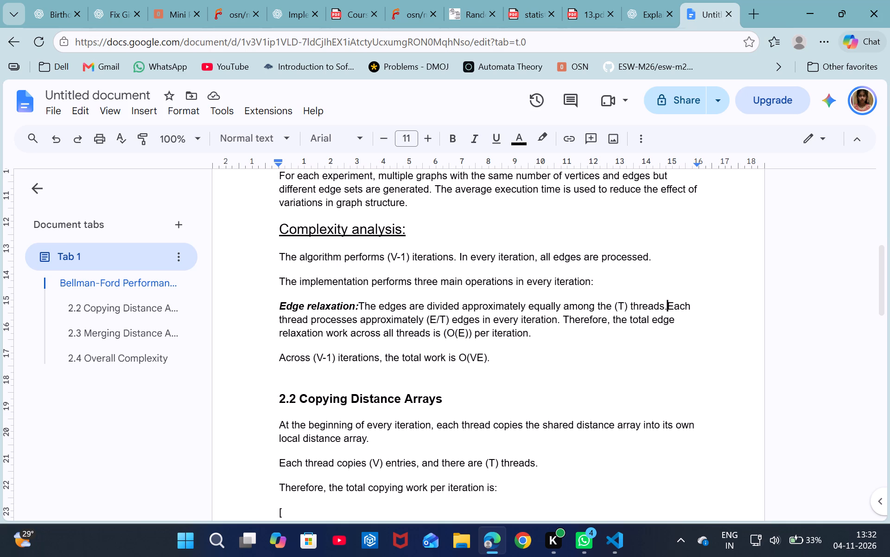
Delete the "2.2 Copying Distance Arrays" heading and insert "Copying distance arrays" inline before "At the beginning of every iteration".
drag(280, 399, 457, 396)
key(BackSpace)
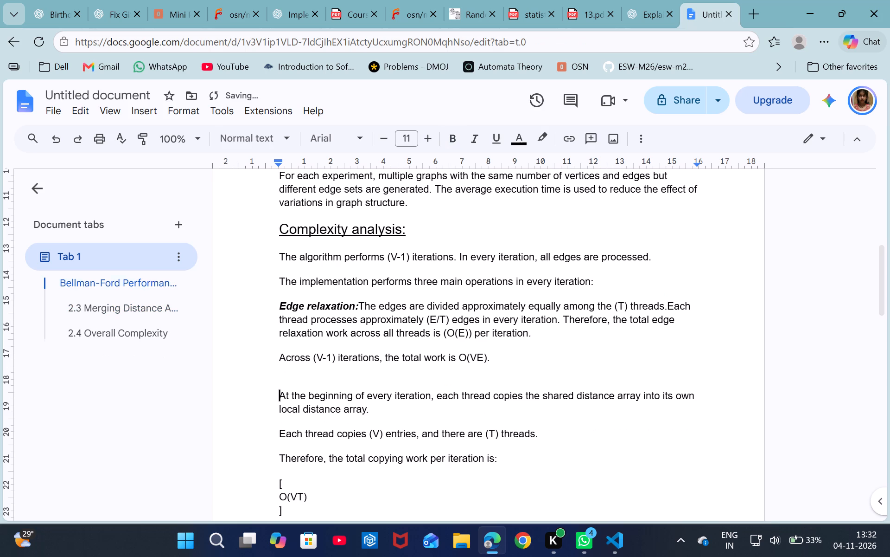
text(Copyin)
text(g)
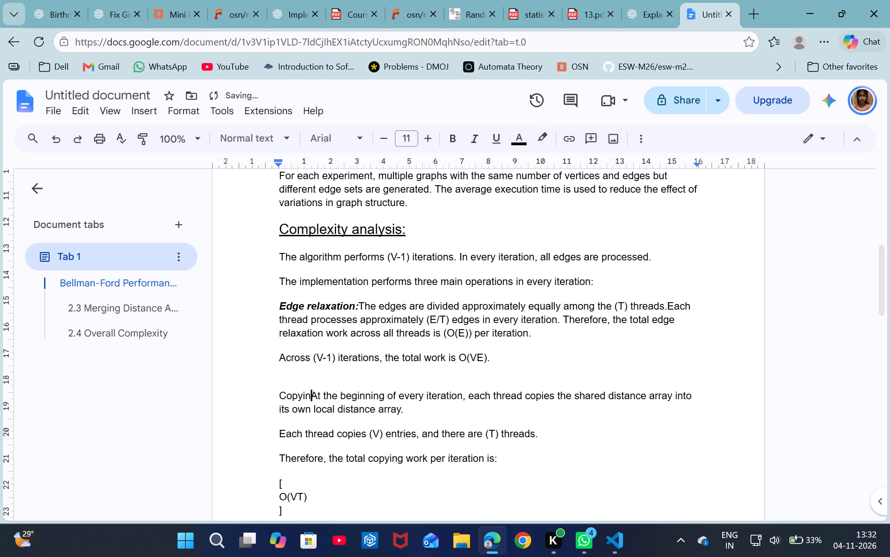
key(space)
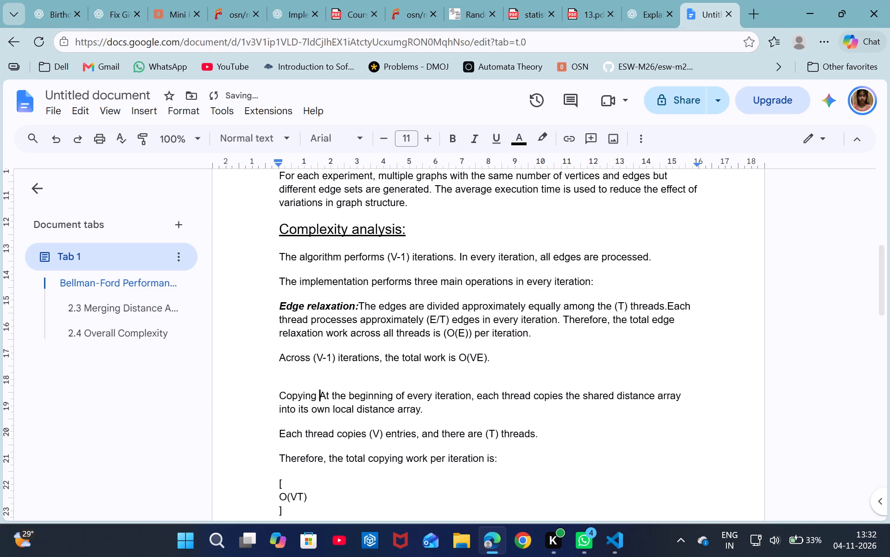
text(dtstance arrays)
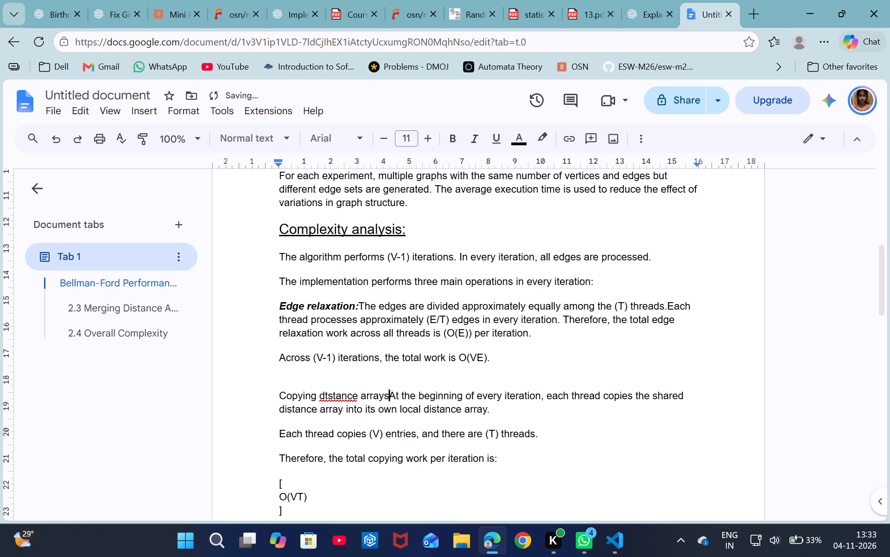
click(328, 395)
key(BackSpace)
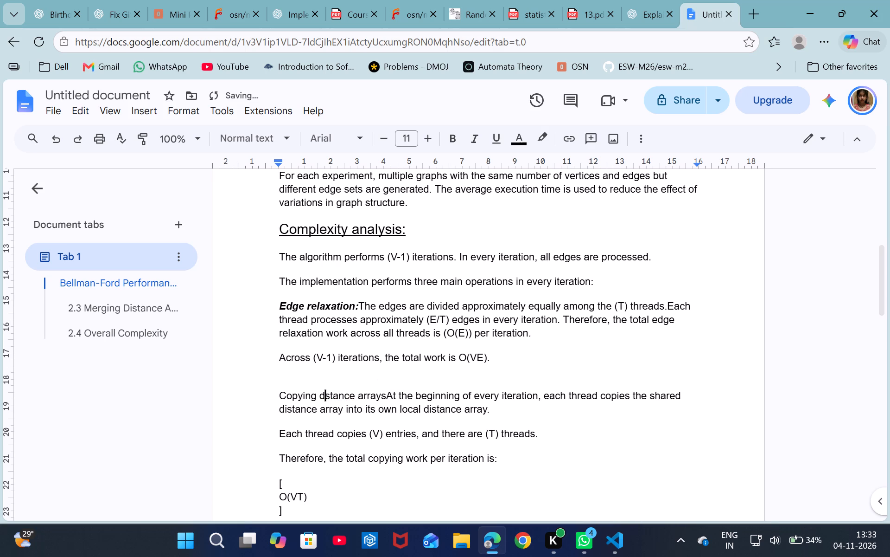
key(i)
Make the inline label "Copying distance arrays" italic and bold, and add a colon at its end.
drag(388, 395, 275, 397)
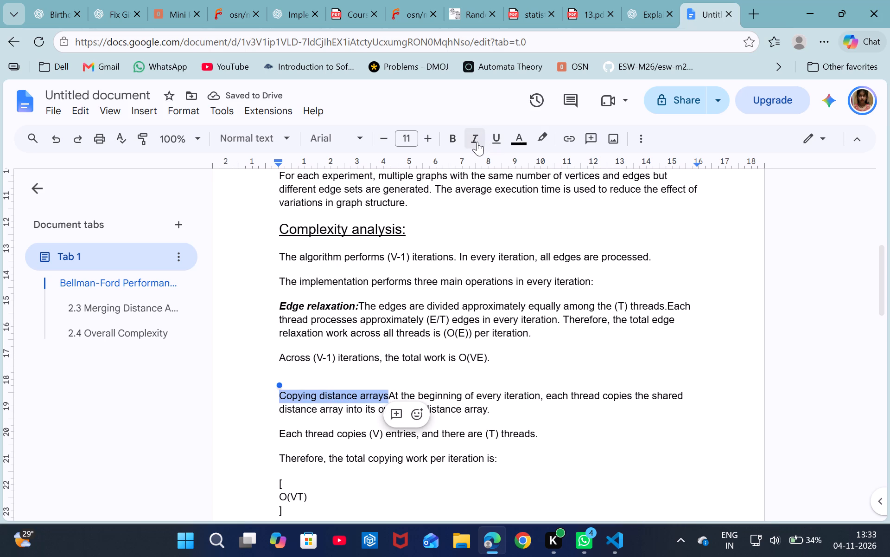
click(477, 142)
click(454, 140)
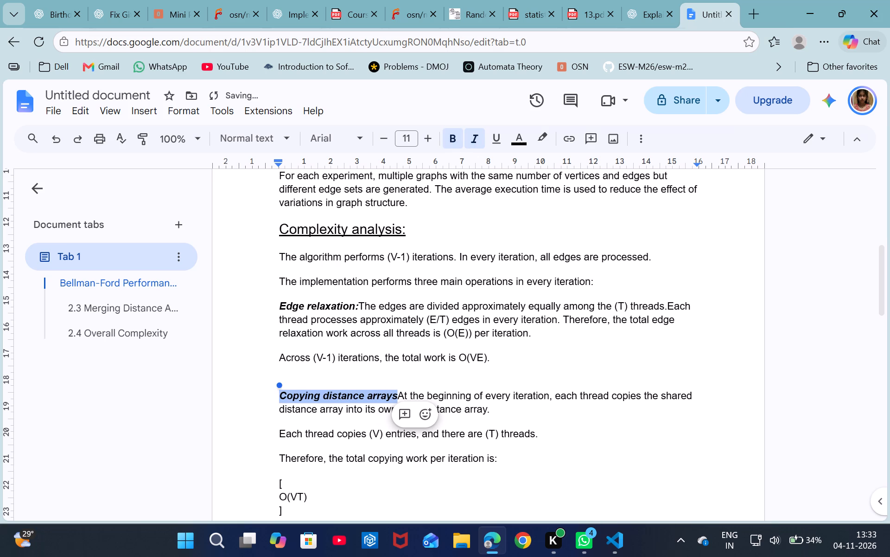
click(398, 395)
key(shift+colon)
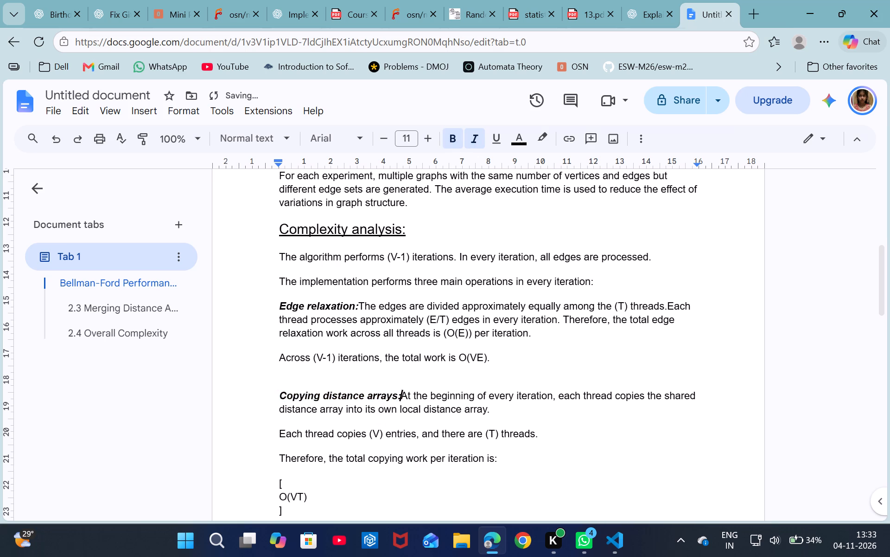
Join the "Each thread copies (V) entries" sentence onto the end of the Copying distance arrays paragraph.
click(502, 408)
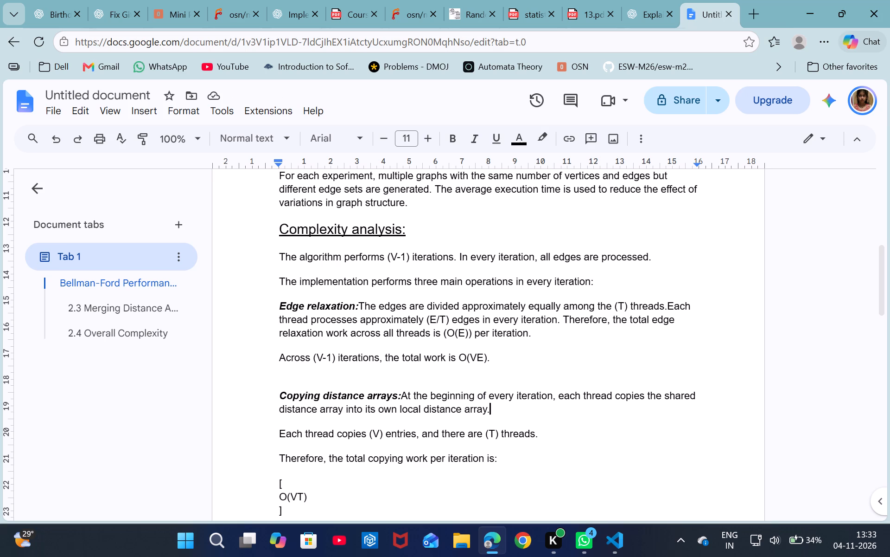
click(279, 435)
key(BackSpace)
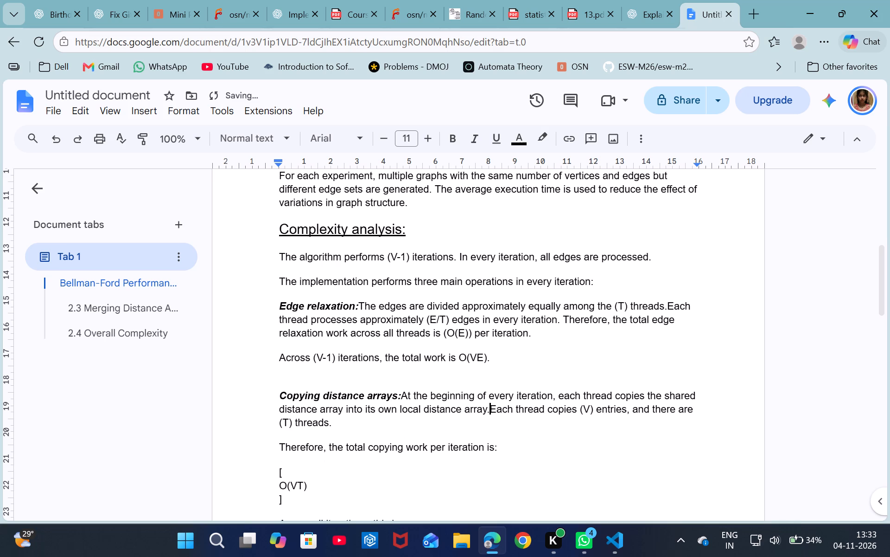
Remove the square brackets around O(VT) and merge it after "Therefore, the total copying work per iteration is:" with a space.
scroll(299, 468, down, 1)
drag(291, 458, 283, 453)
key(BackSpace)
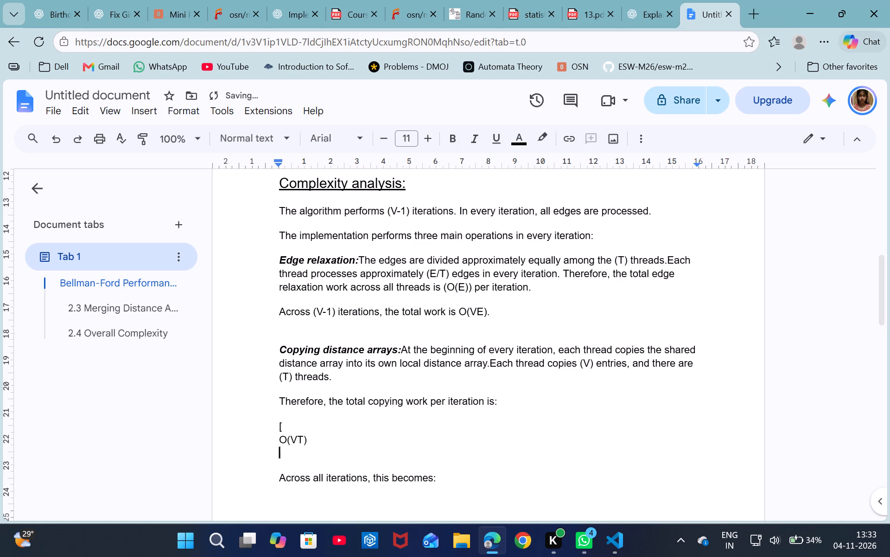
click(282, 441)
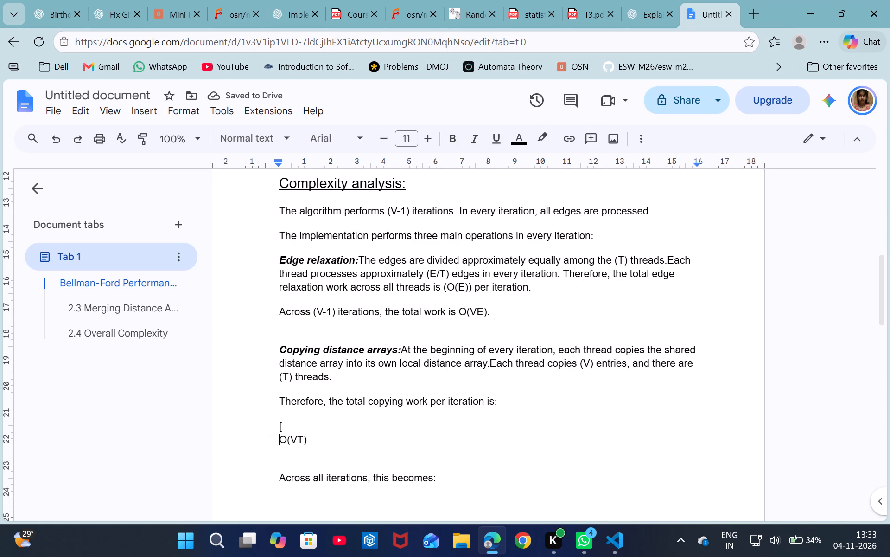
key(BackSpace)
key(BackSpace)
key(BackSpace)
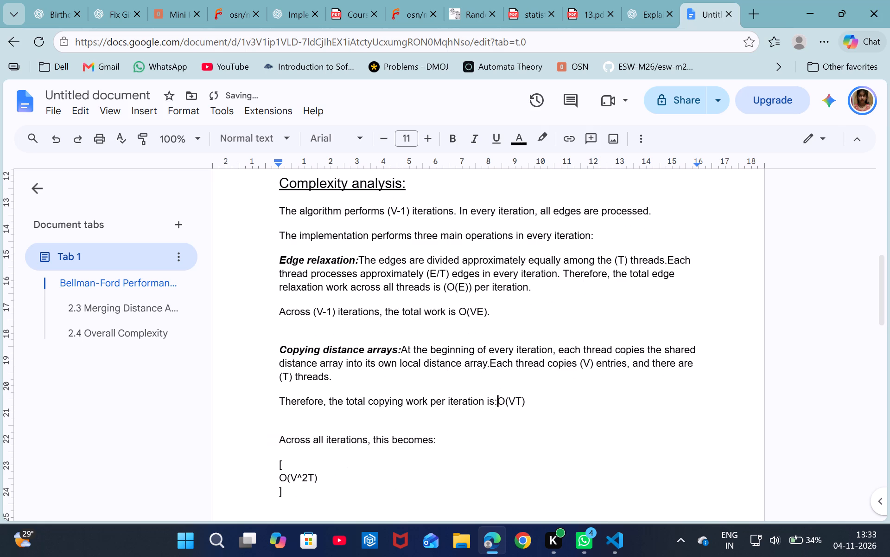
key(space)
Remove the square brackets around O(V^2T) and merge it directly after "Across all iterations, this becomes:" without a space.
click(284, 494)
key(BackSpace)
click(280, 476)
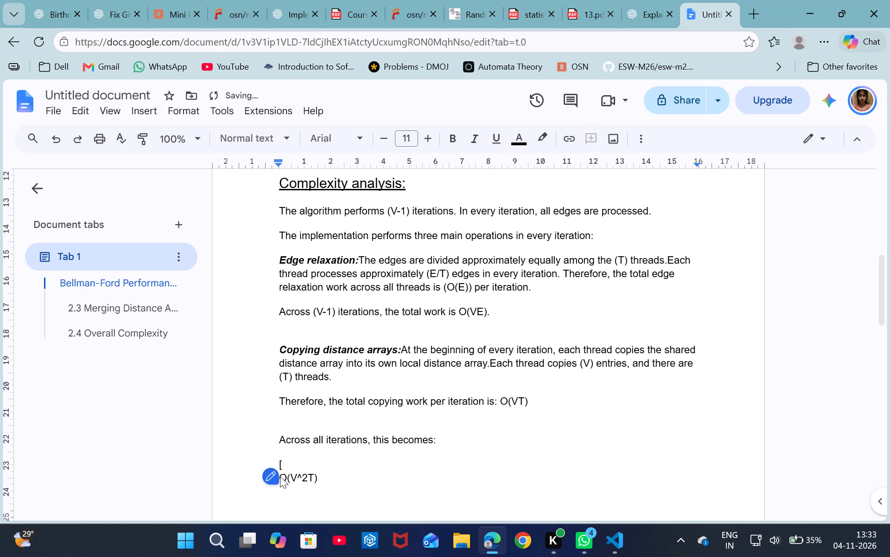
click(282, 501)
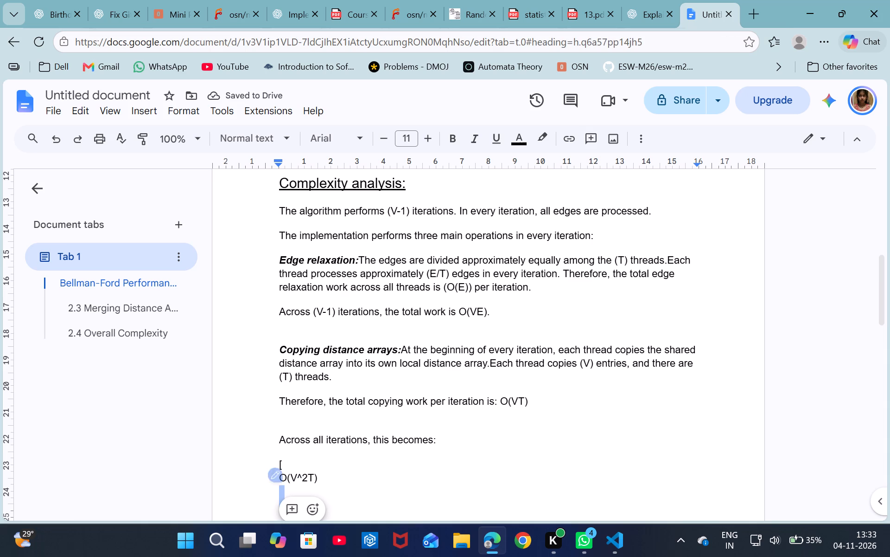
click(285, 483)
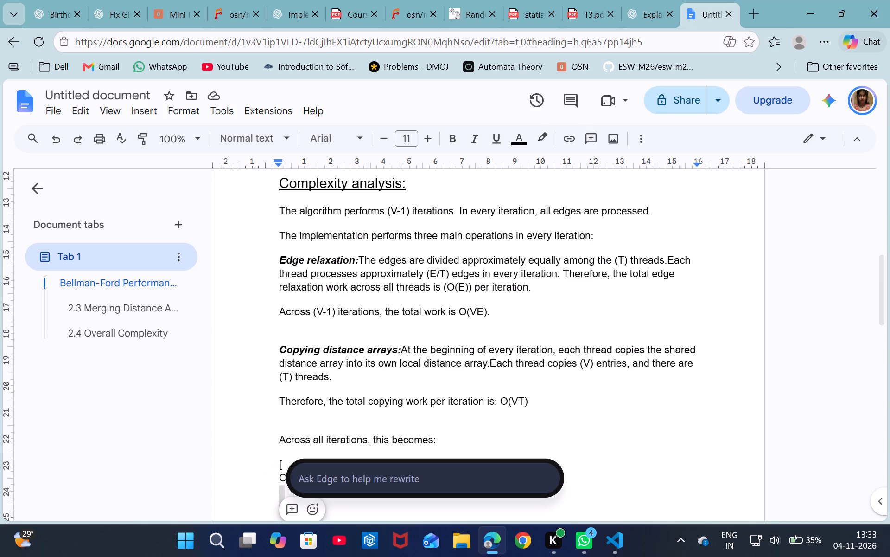
key(Left)
click(285, 475)
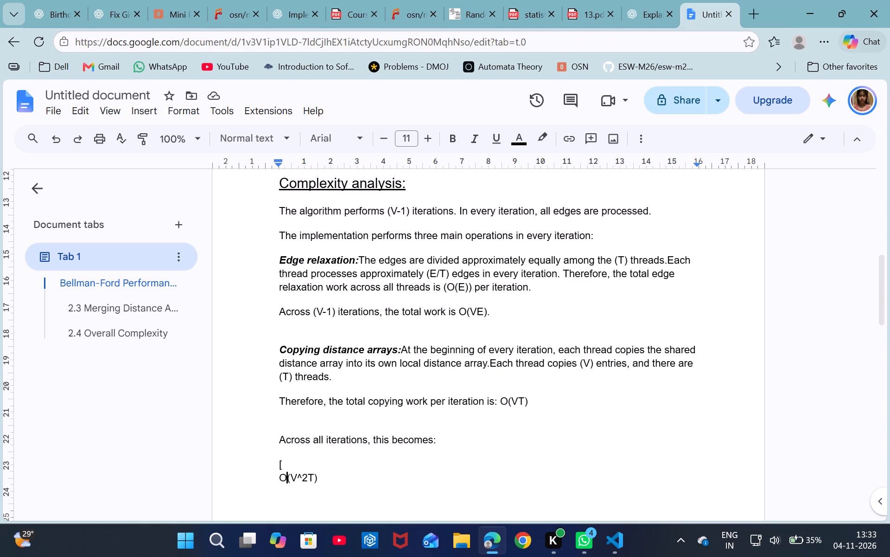
key(Left)
key(BackSpace)
key(BackSpace)
key(BackSpace)
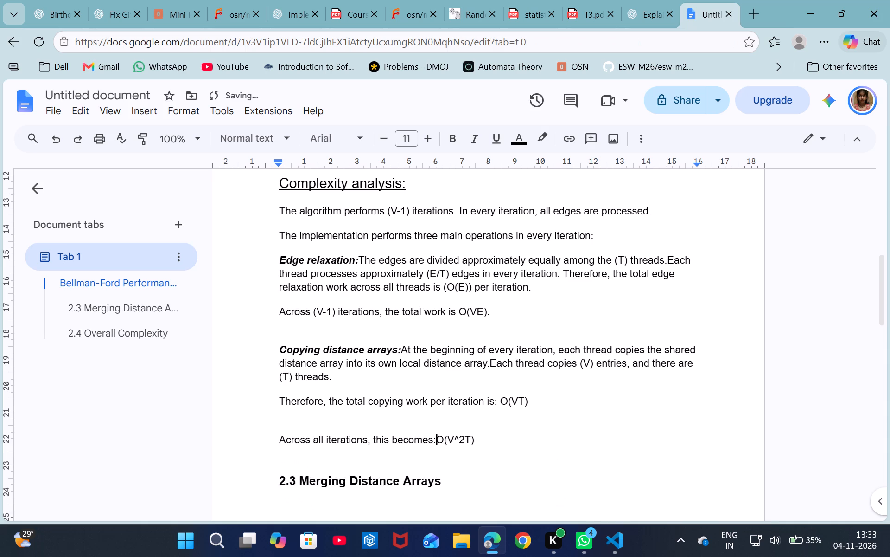
key(space)
key(BackSpace)
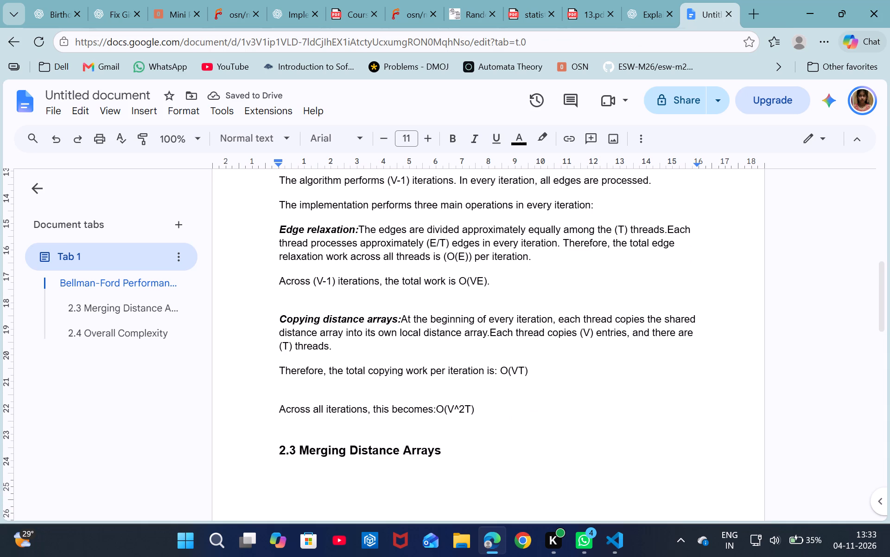
Remove the blank line between the O(VT) line and the "Across all iterations" line.
click(353, 397)
key(BackSpace)
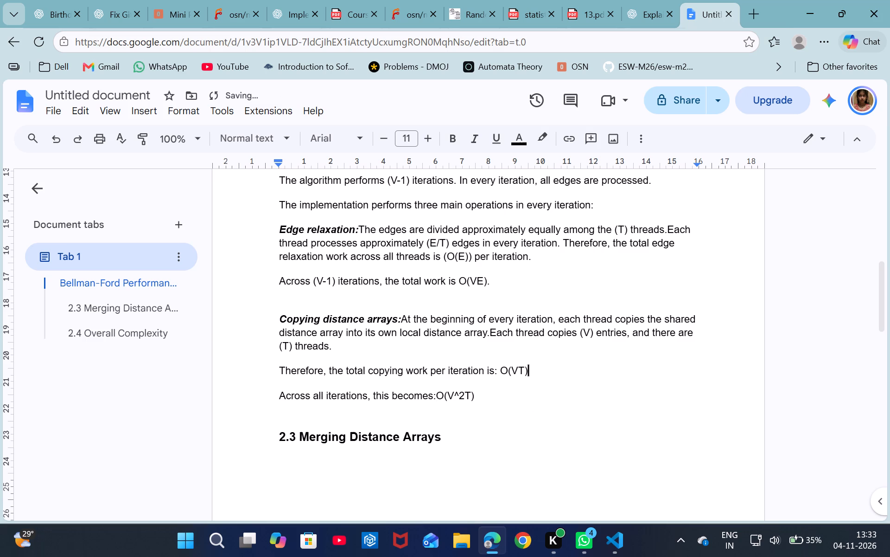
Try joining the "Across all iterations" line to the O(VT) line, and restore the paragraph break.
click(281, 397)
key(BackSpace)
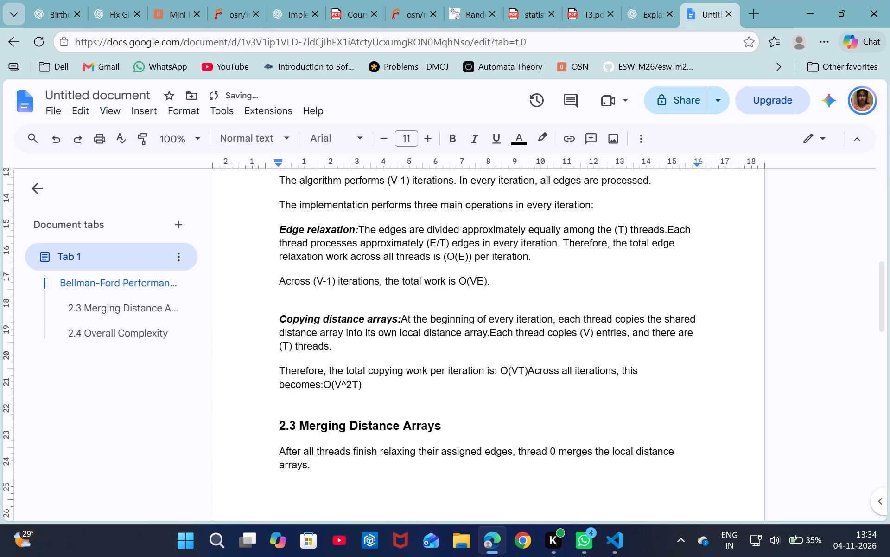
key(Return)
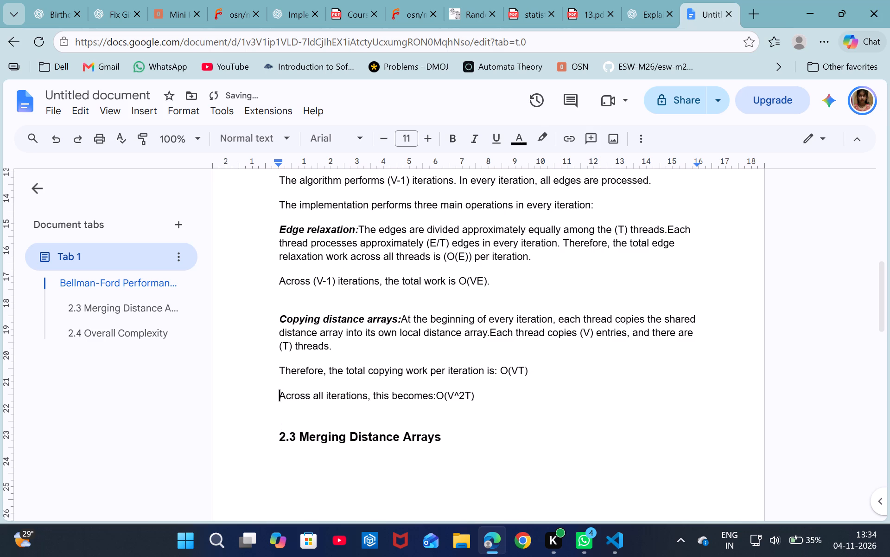
Replace the "2.3 Merging Distance Arrays" heading text with "Merging distance arrays".
scroll(470, 417, down, 1)
drag(446, 427, 385, 428)
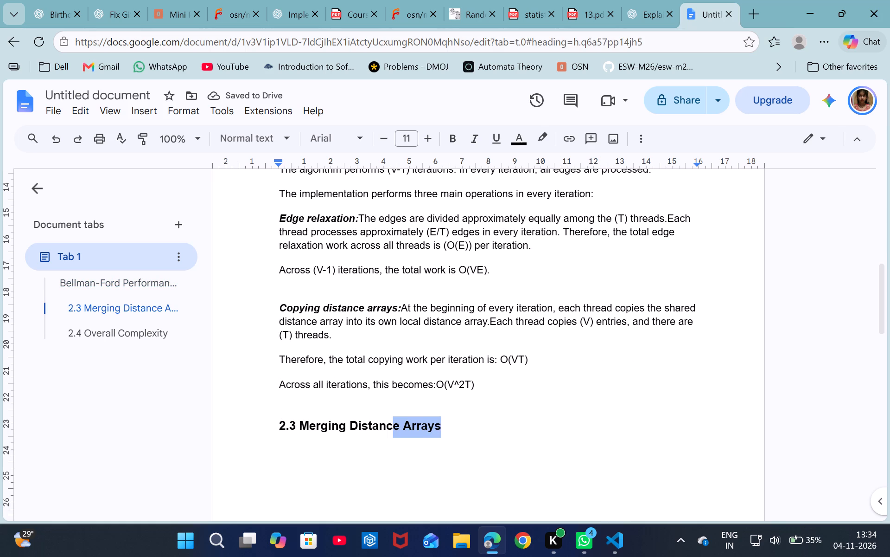
drag(385, 428, 276, 423)
key(BackSpace)
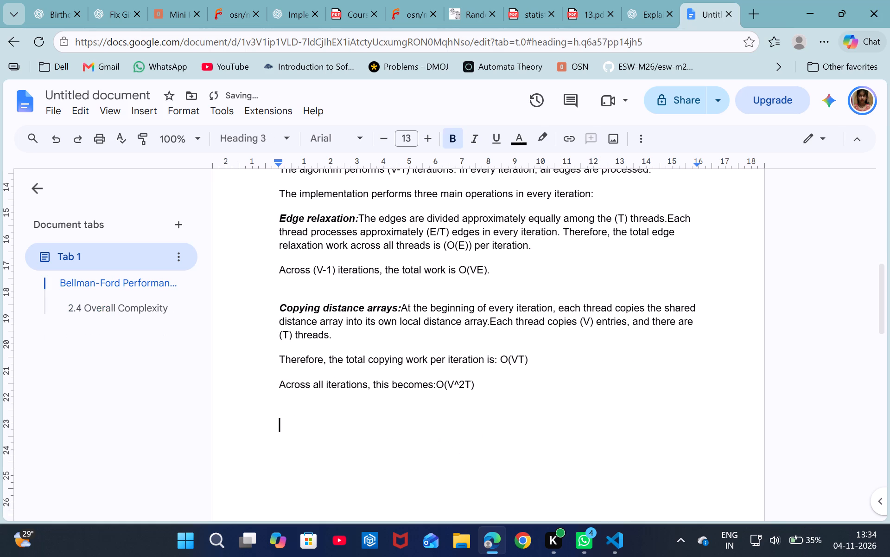
text(Merging dis)
text(tance arrays)
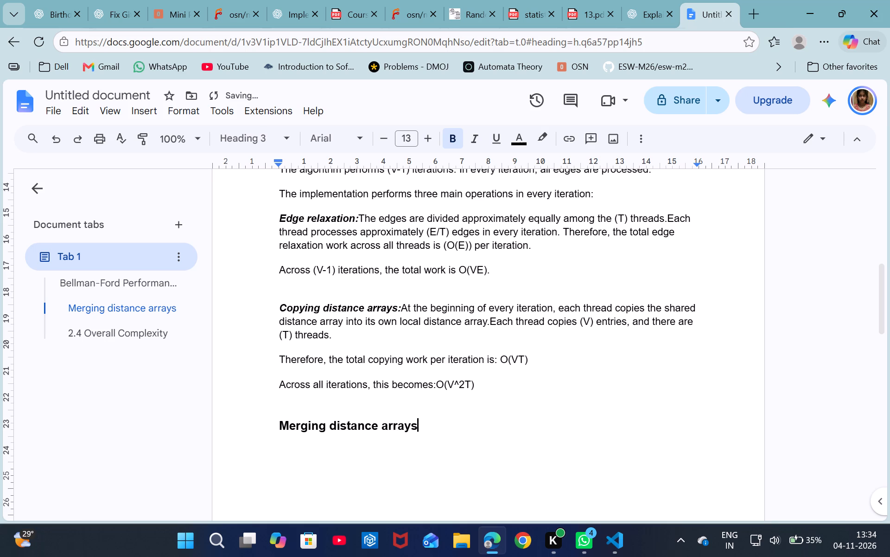
Format the "Merging distance arrays" heading text as 11 pt italic.
drag(422, 430, 271, 421)
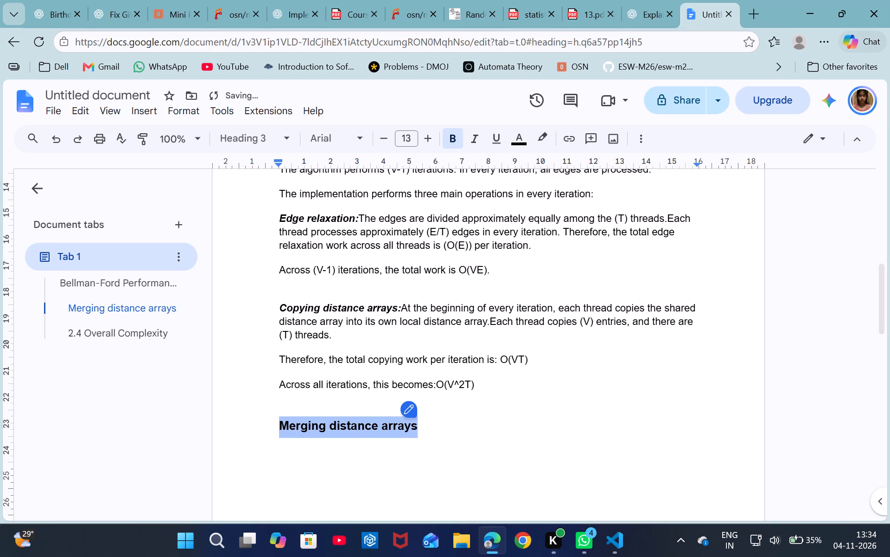
drag(271, 421, 267, 421)
double_click(385, 142)
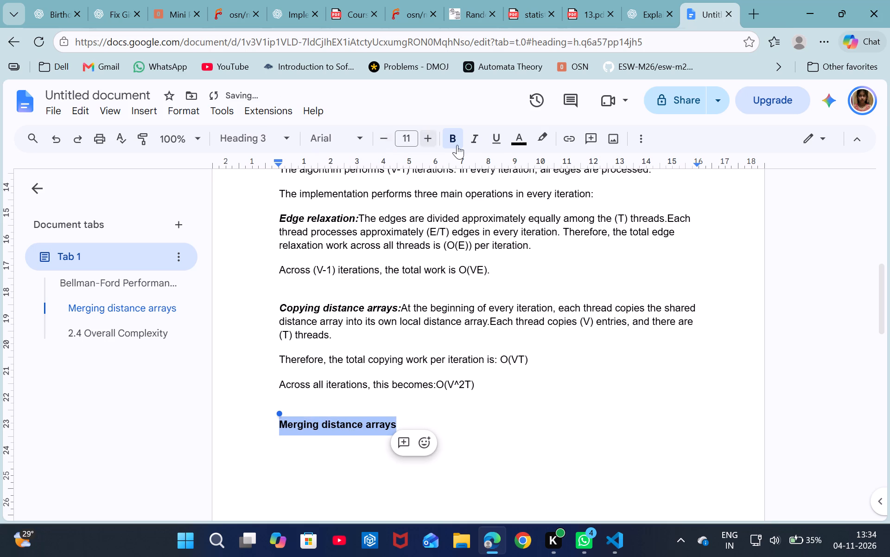
click(477, 142)
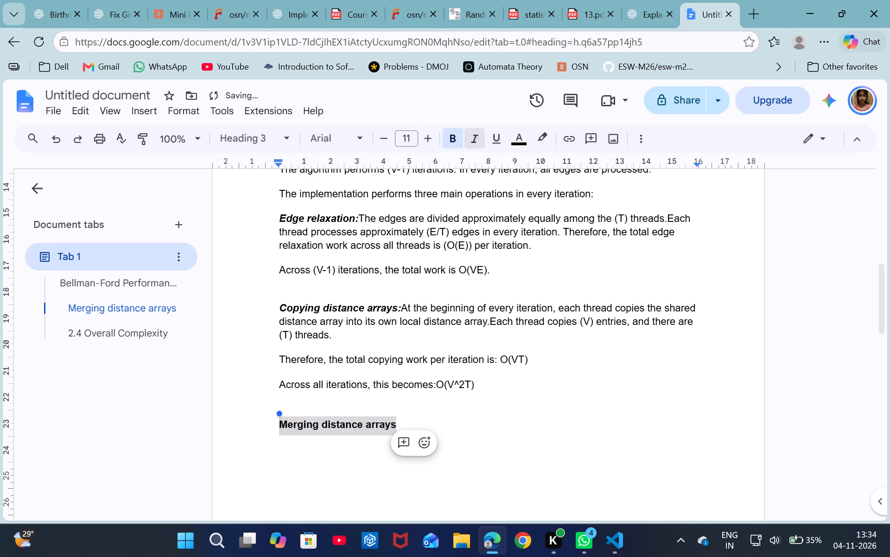
Remove the blank line above the "Merging distance arrays" heading.
click(409, 415)
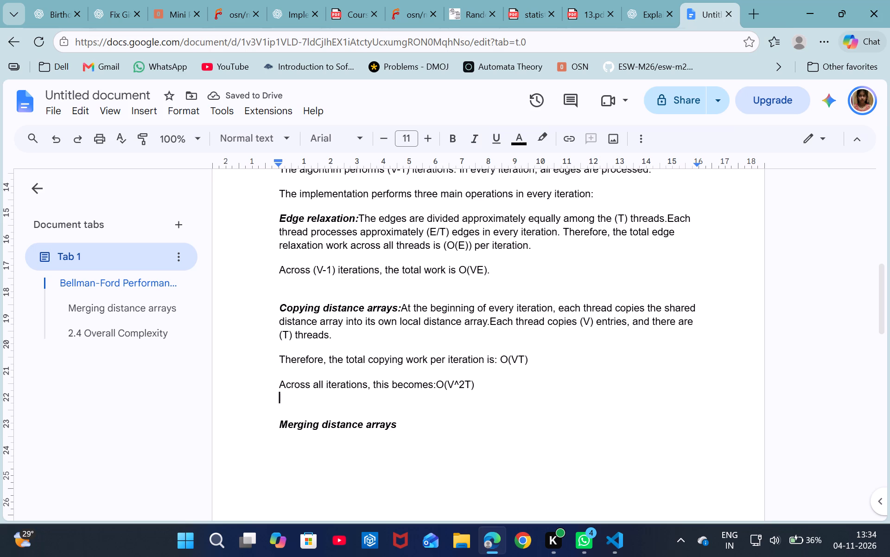
key(BackSpace)
Add a colon at the end of the "Merging distance arrays" heading.
click(401, 414)
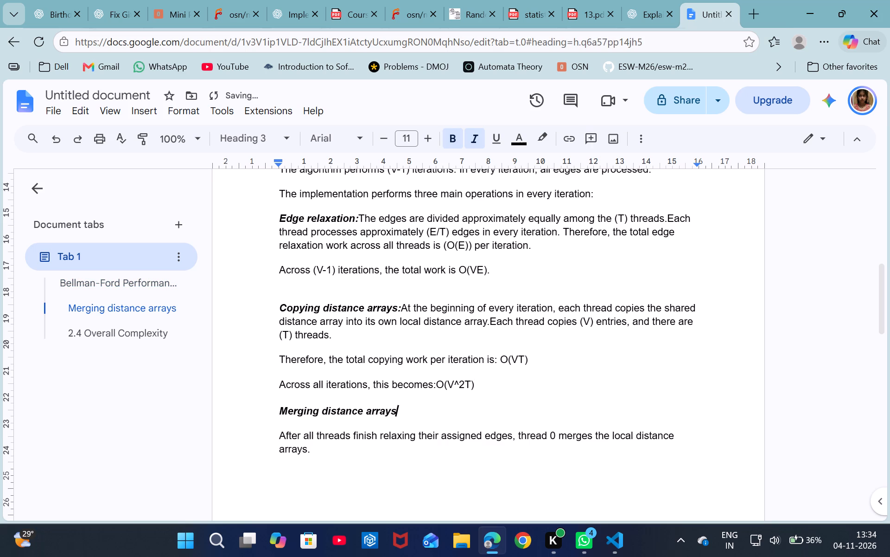
key(shift+colon)
Remove the blank line above the "Copying distance arrays:" paragraph.
click(345, 292)
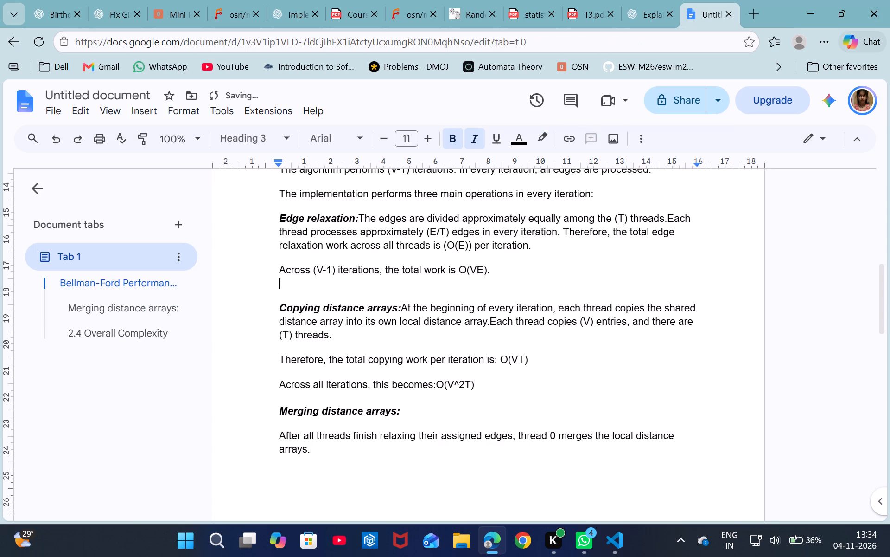
key(BackSpace)
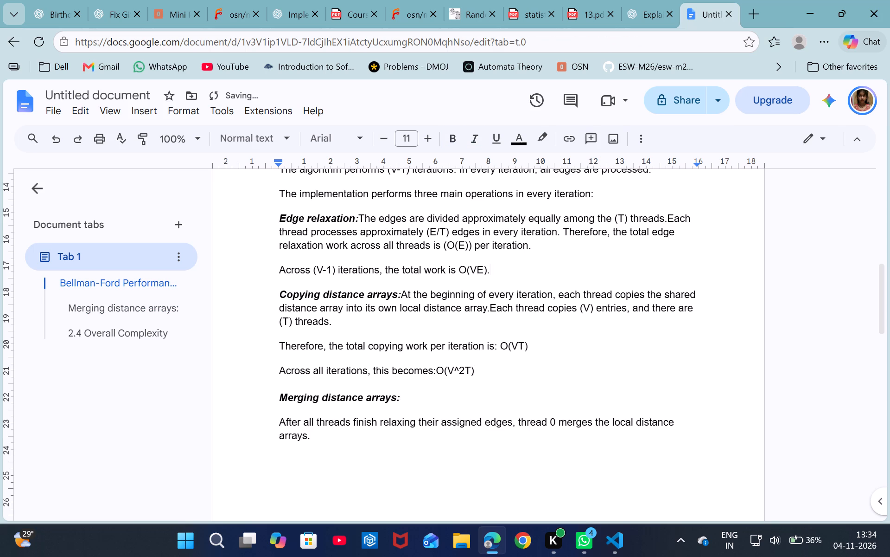
Merge the "After all threads finish relaxing" sentence directly after "Merging distance arrays:" and format it as 11 pt black text.
click(281, 425)
key(BackSpace)
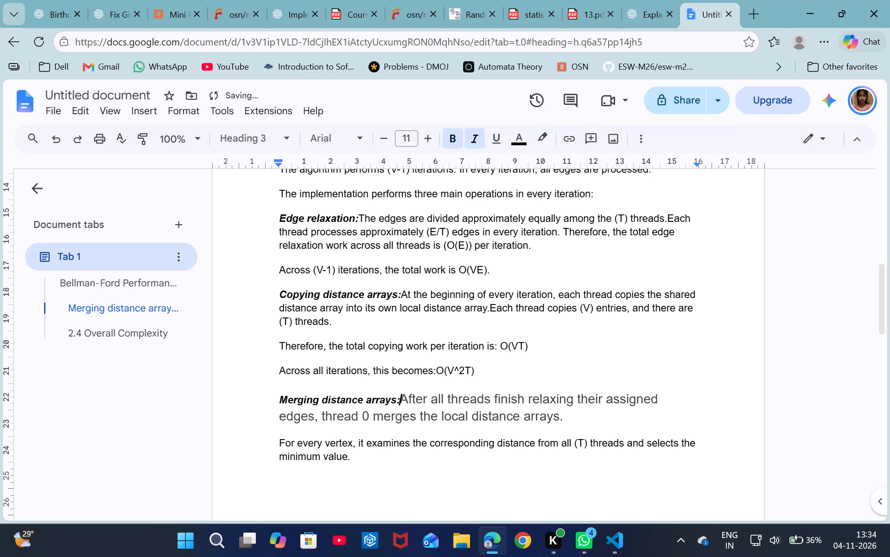
drag(402, 400, 555, 416)
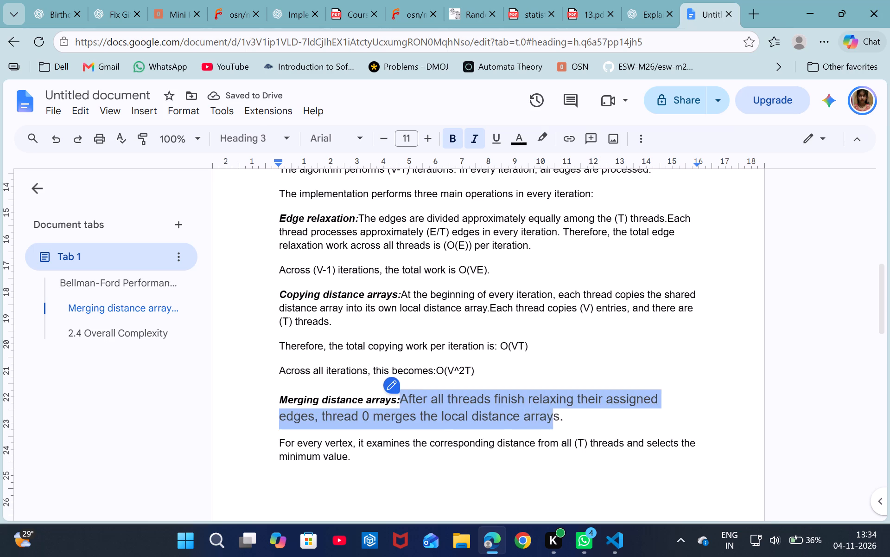
drag(555, 416, 565, 418)
click(386, 137)
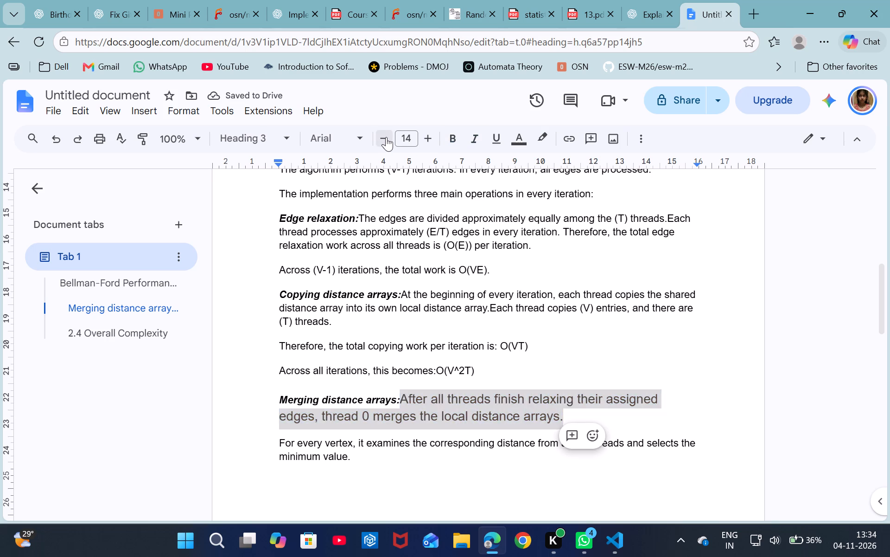
click(386, 137)
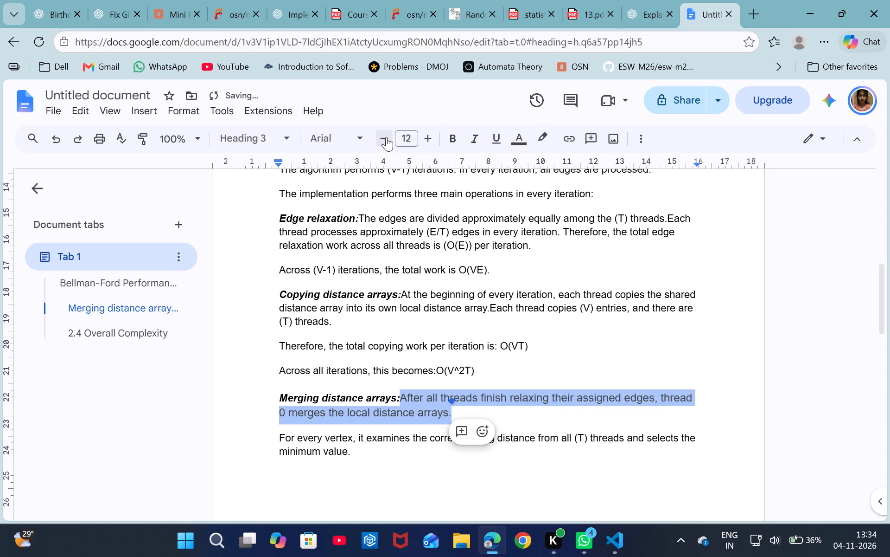
click(386, 137)
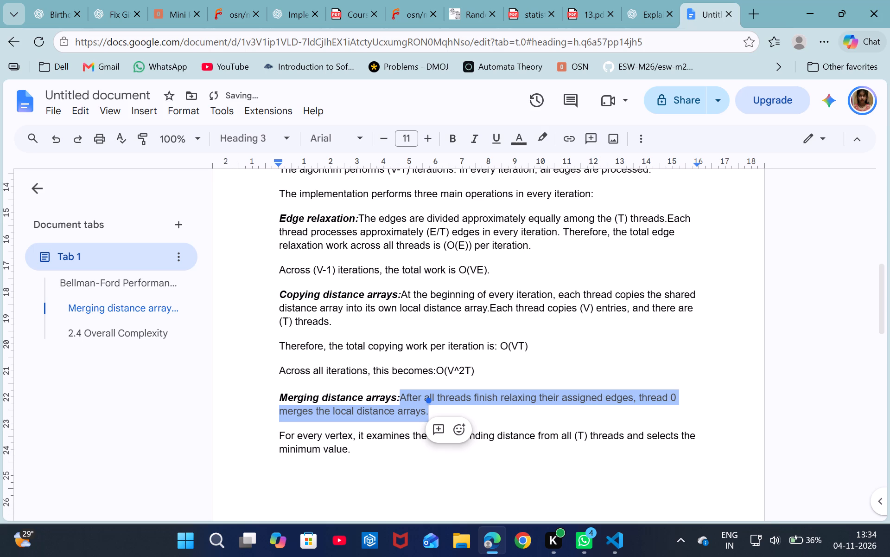
click(516, 145)
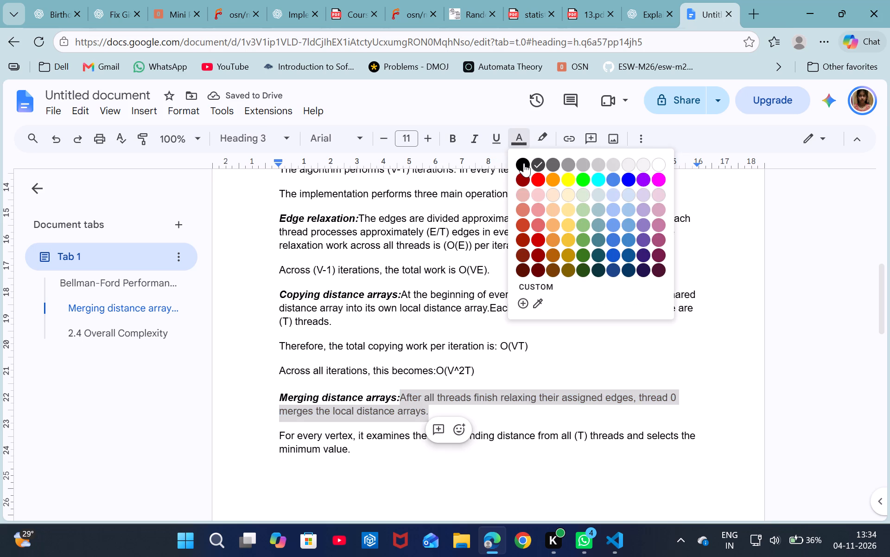
click(524, 162)
click(470, 405)
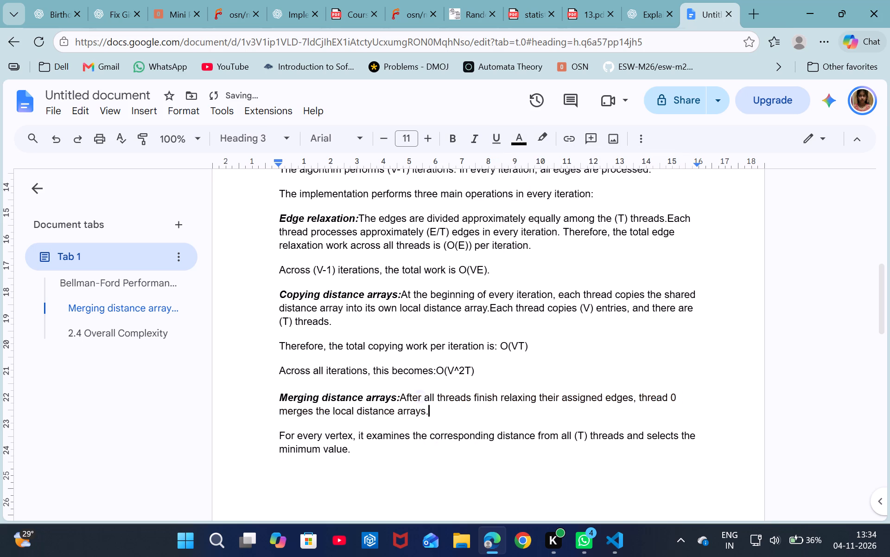
Join the "For every vertex" sentence directly to the end of the merging paragraph and format it as 11 pt black text.
click(282, 434)
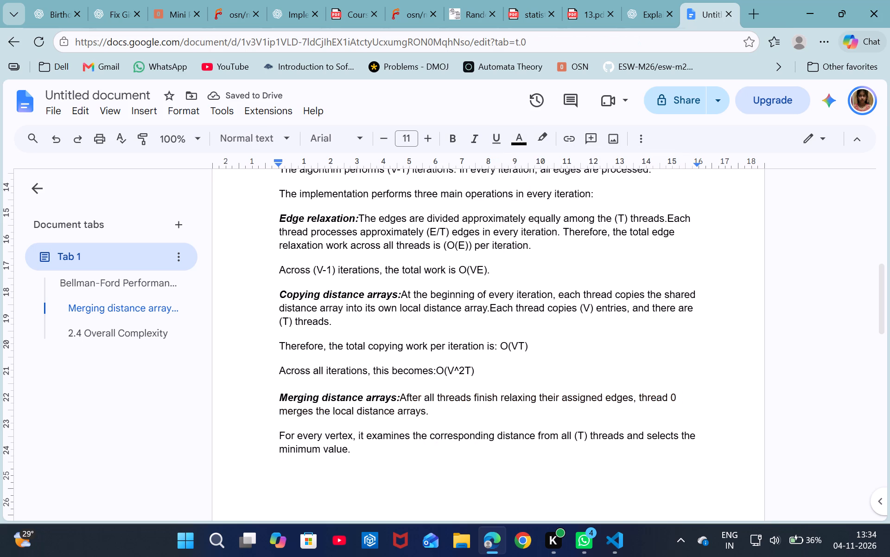
key(Left)
key(BackSpace)
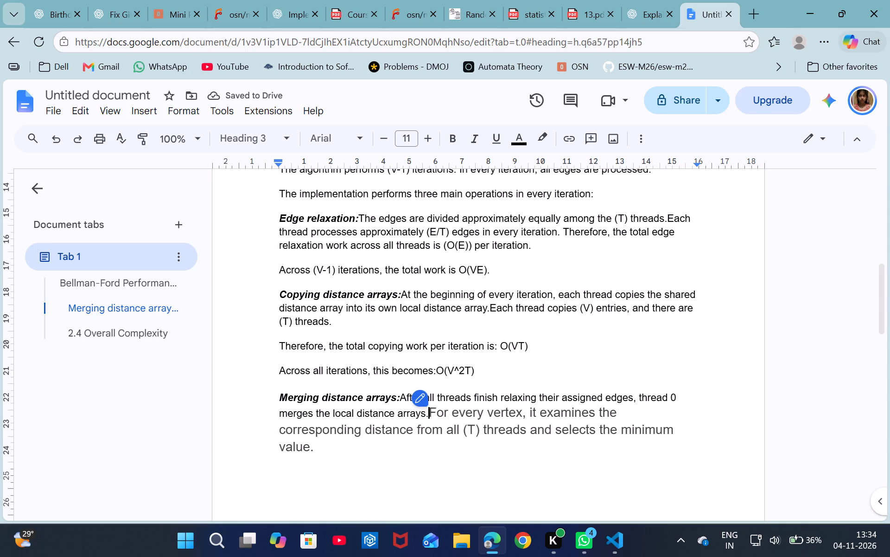
scroll(429, 414, down, 1)
drag(432, 342, 432, 352)
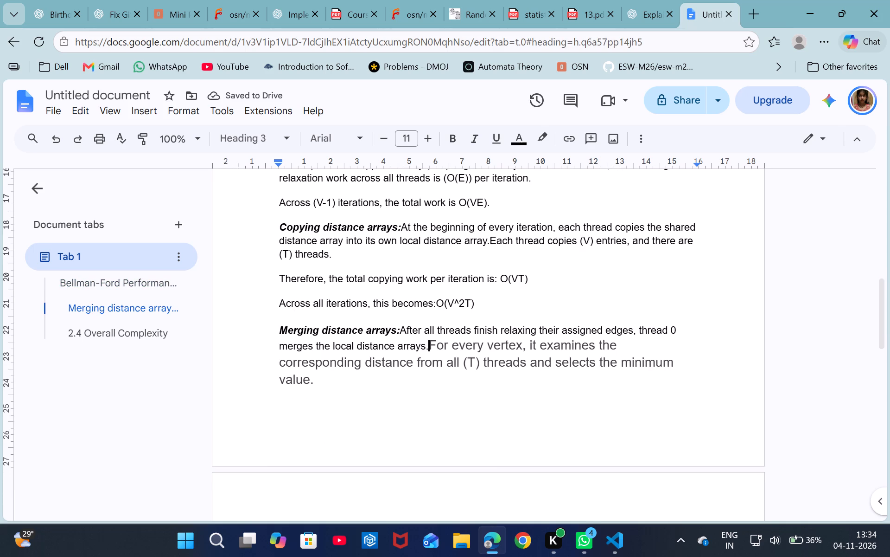
drag(432, 352, 431, 375)
click(453, 142)
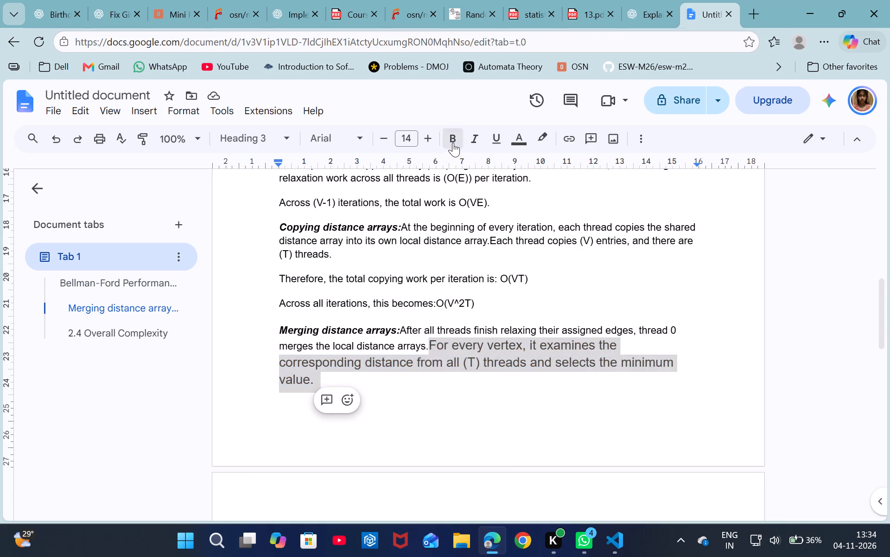
click(454, 143)
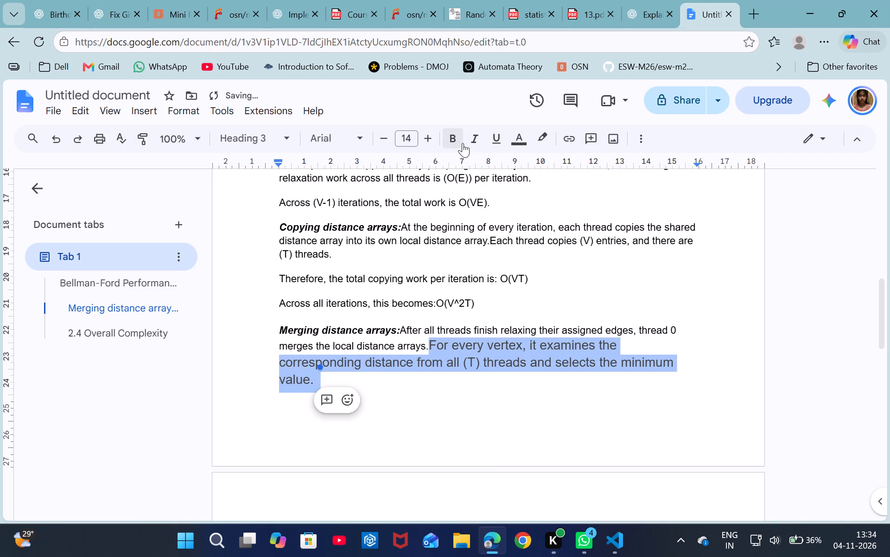
click(517, 139)
click(520, 162)
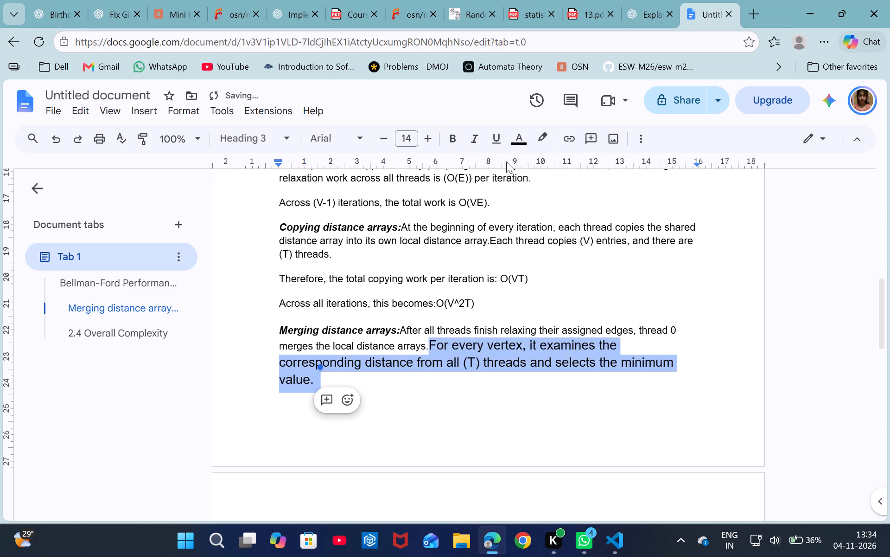
triple_click(385, 139)
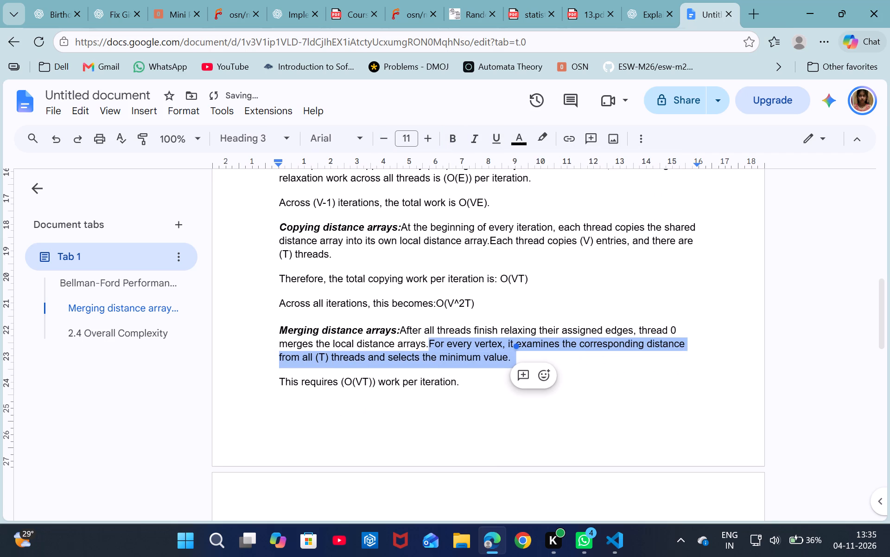
click(459, 368)
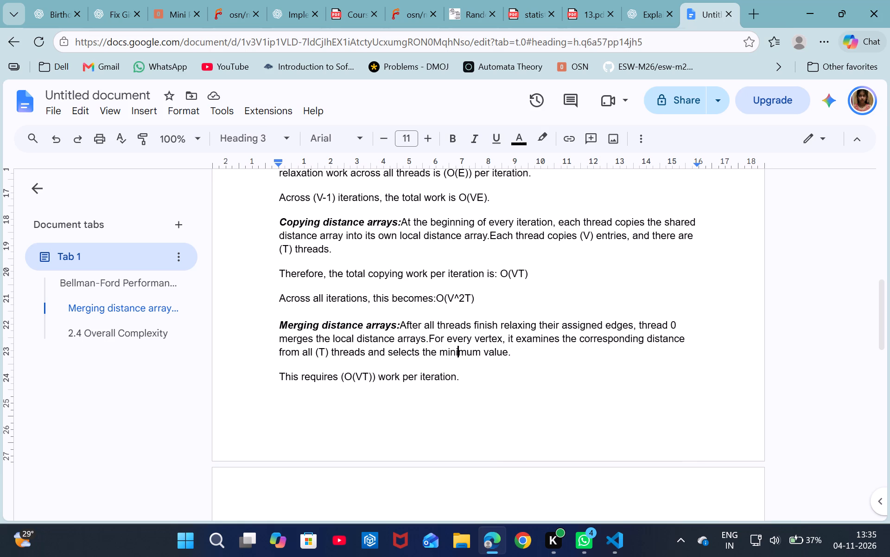
Remove the square brackets around O(V^2T) and merge it after "the total merging work is:" with a space.
scroll(365, 367, down, 2)
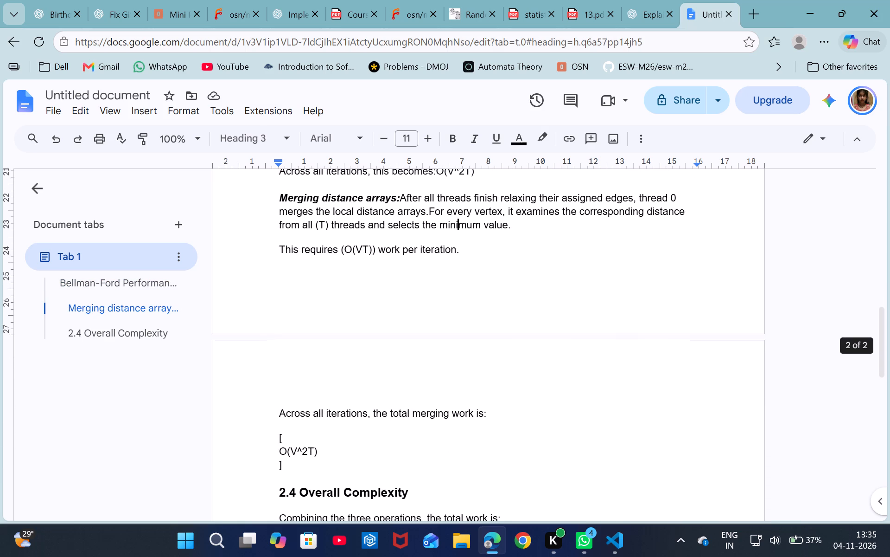
click(286, 467)
key(BackSpace)
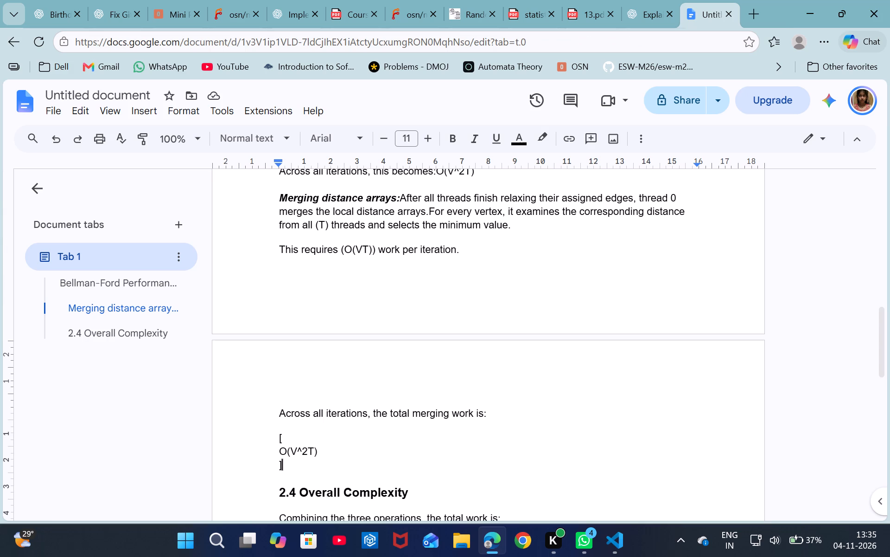
click(284, 437)
key(BackSpace)
click(279, 453)
key(BackSpace)
key(BackSpace)
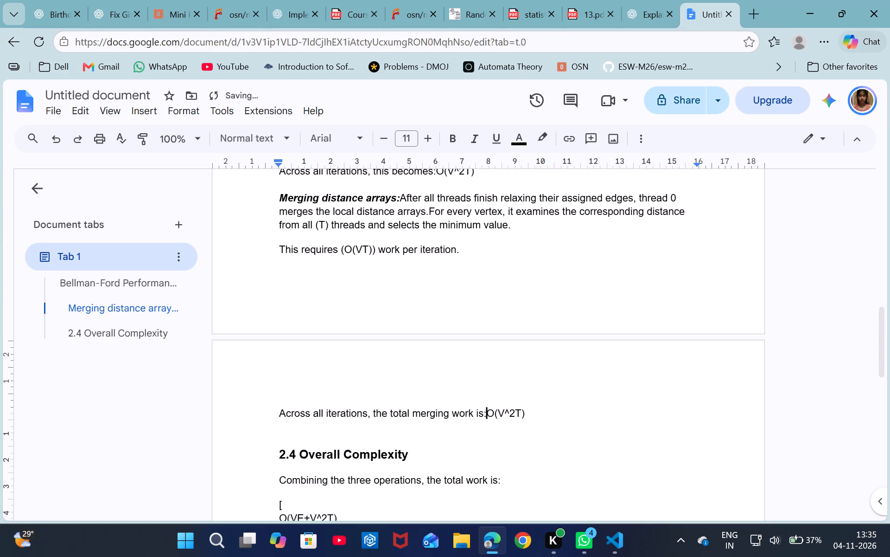
key(space)
Join the "Across all iterations, this becomes" line to the copying-work O(VT) line, separated by a period and a space.
scroll(279, 453, up, 3)
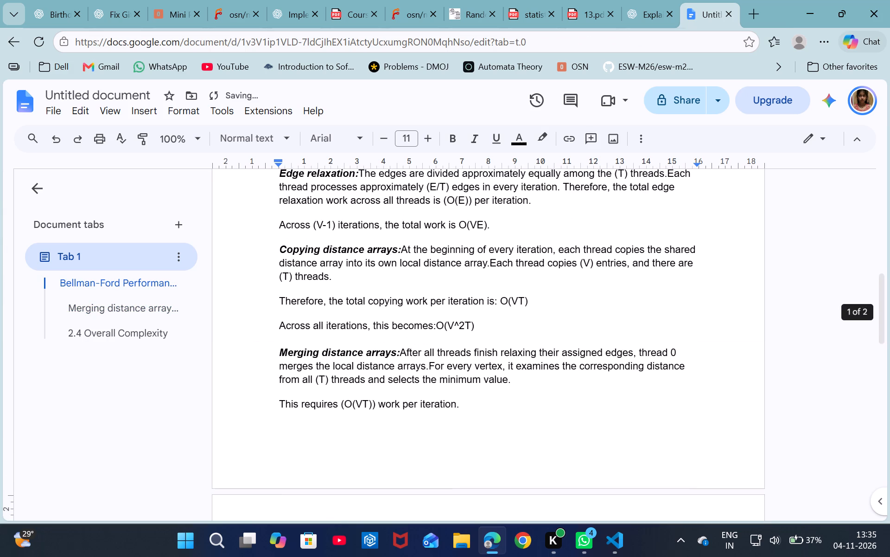
scroll(279, 453, up, 1)
click(291, 399)
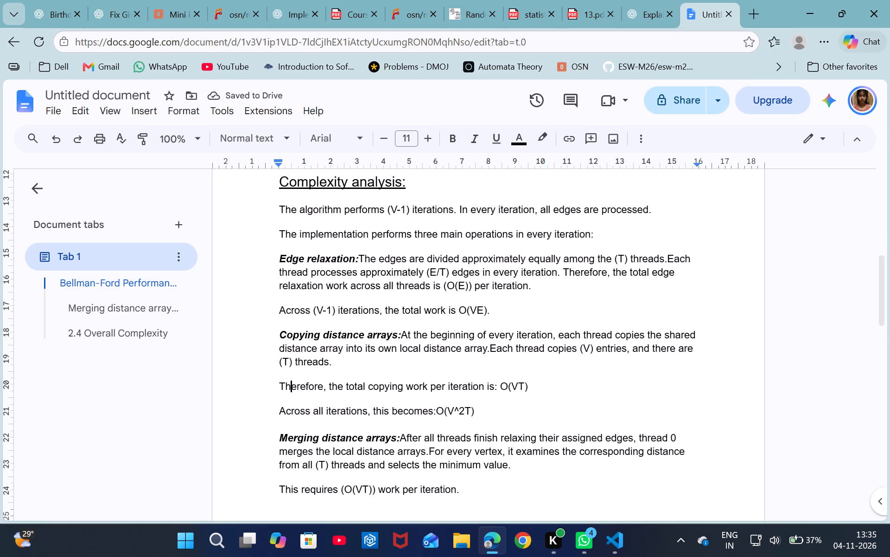
click(282, 408)
key(Left)
key(BackSpace)
key(space)
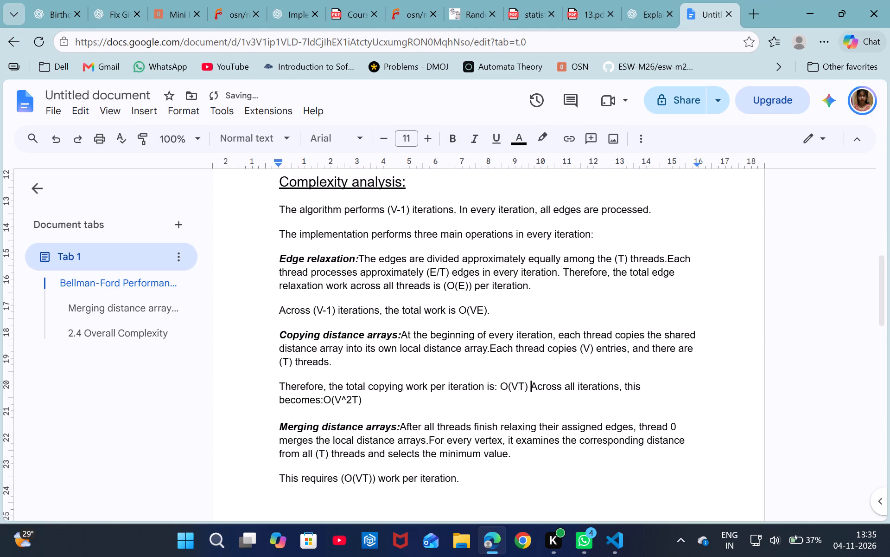
key(period)
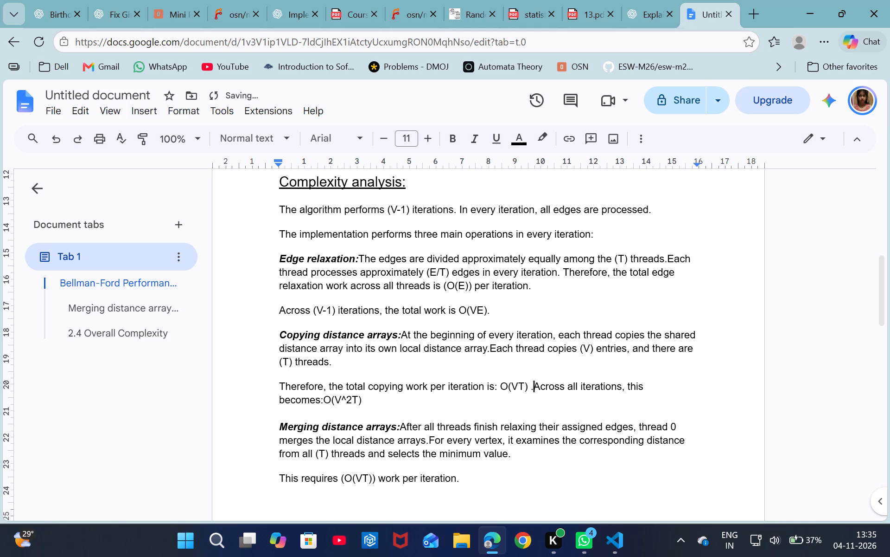
key(BackSpace)
key(BackSpace)
text(.)
key(space)
Join the "Across all iterations, the total merging work is" line directly to the end of the "This requires (O(VT)) work per iteration." line.
scroll(354, 456, down, 2)
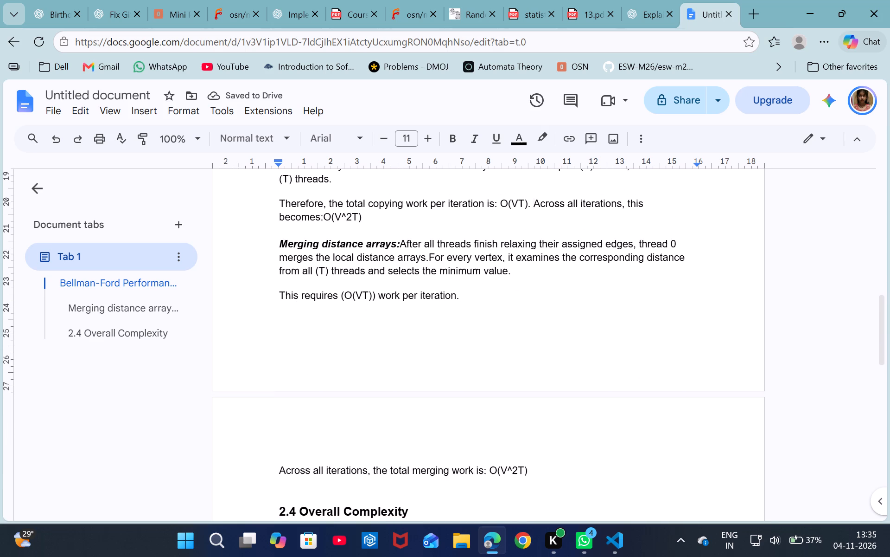
click(279, 471)
key(BackSpace)
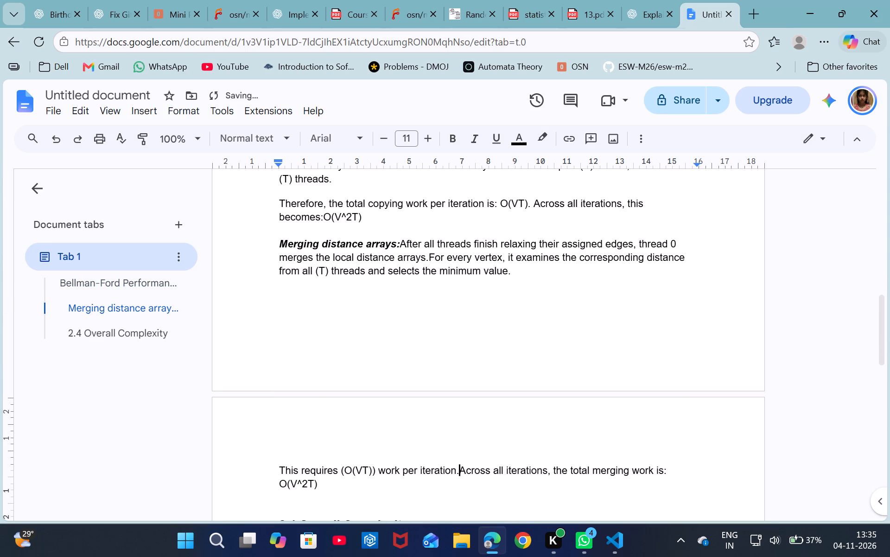
Insert a space before "Across all iterations" in the "This requires (O(VT)) work per iteration." paragraph.
key(space)
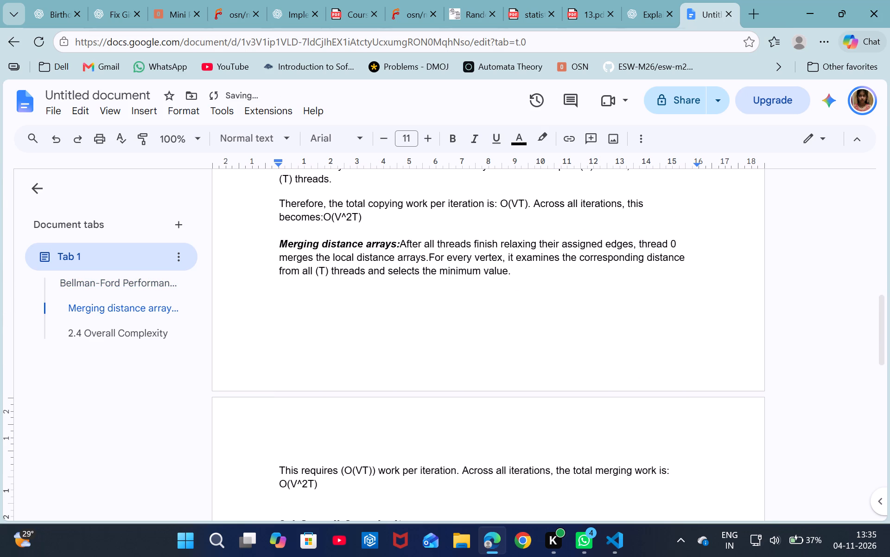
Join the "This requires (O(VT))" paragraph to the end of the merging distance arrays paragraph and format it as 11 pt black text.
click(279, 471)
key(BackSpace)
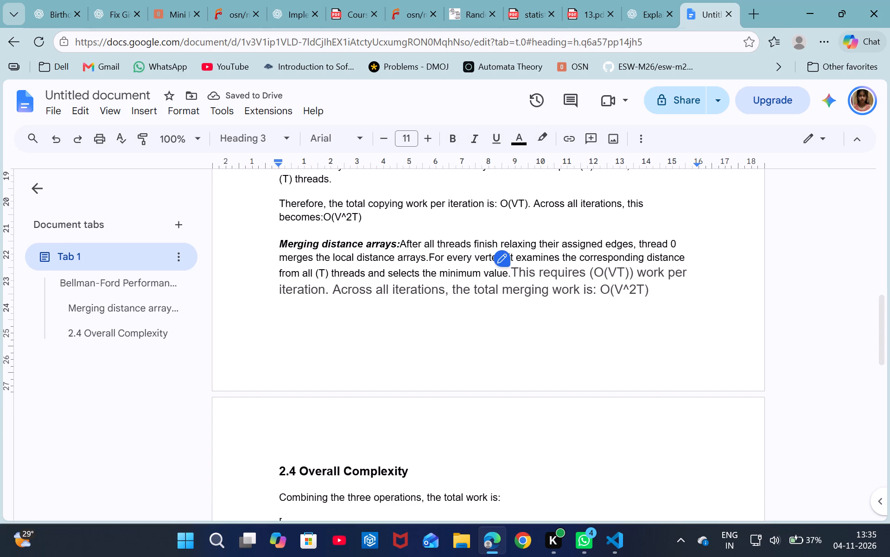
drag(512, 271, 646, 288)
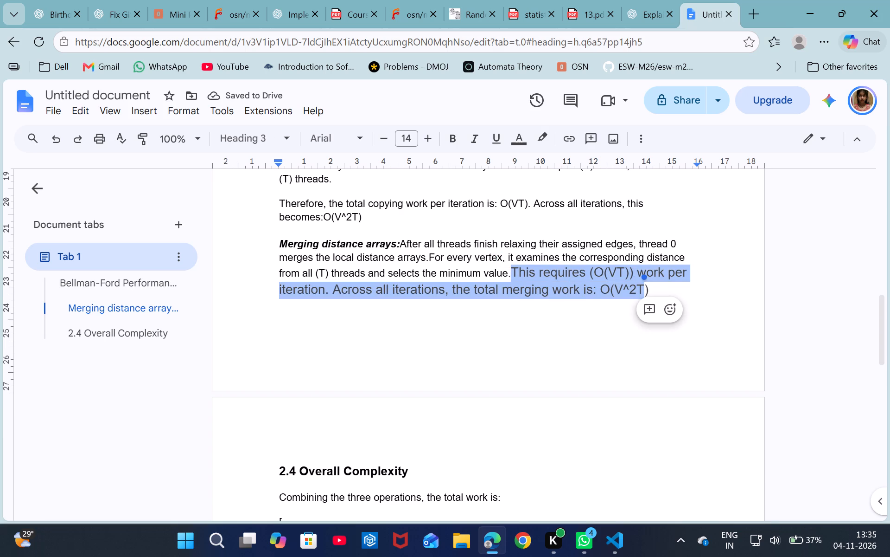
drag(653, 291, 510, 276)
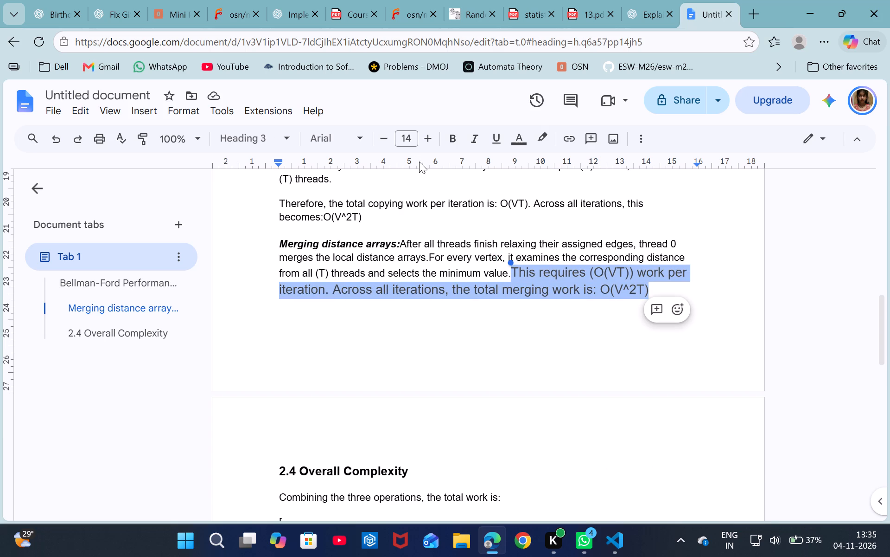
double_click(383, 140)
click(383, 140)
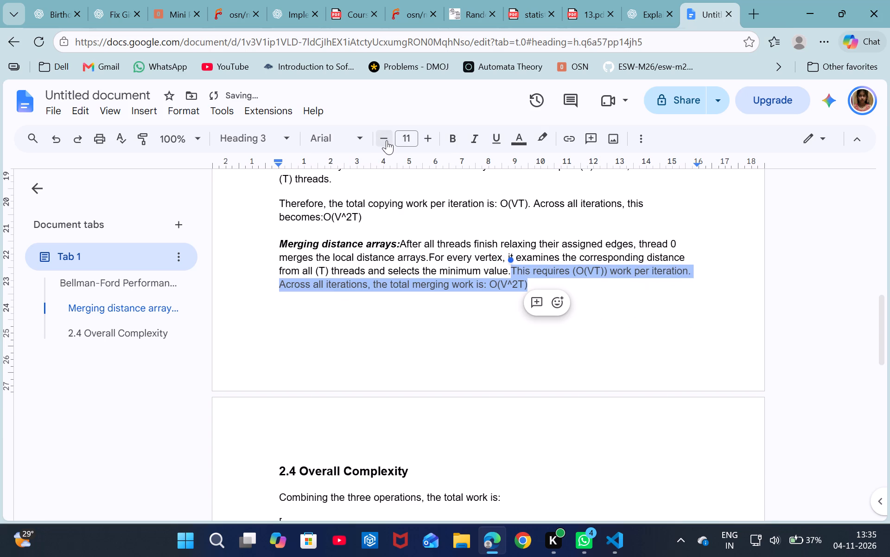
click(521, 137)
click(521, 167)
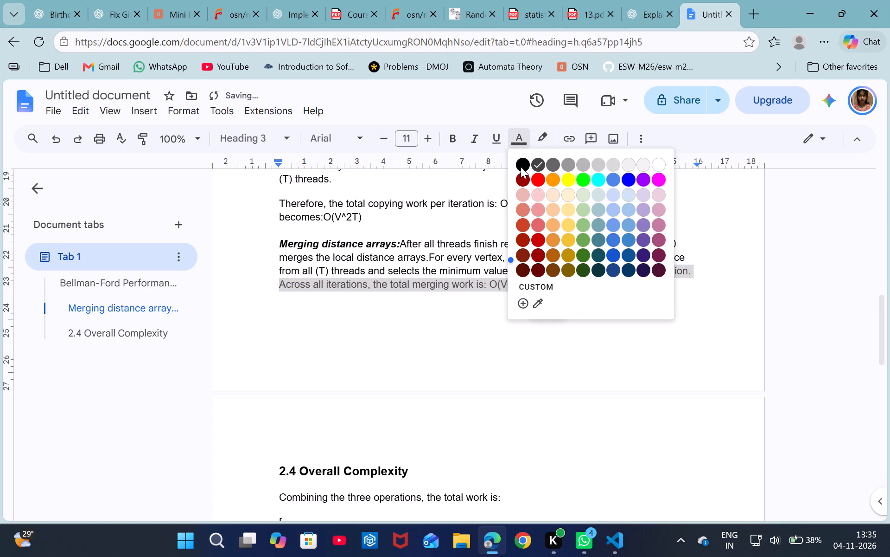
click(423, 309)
Remove the blank line between the Bellman-Ford Performance Analysis title and the introductory paragraph.
scroll(423, 309, up, 2)
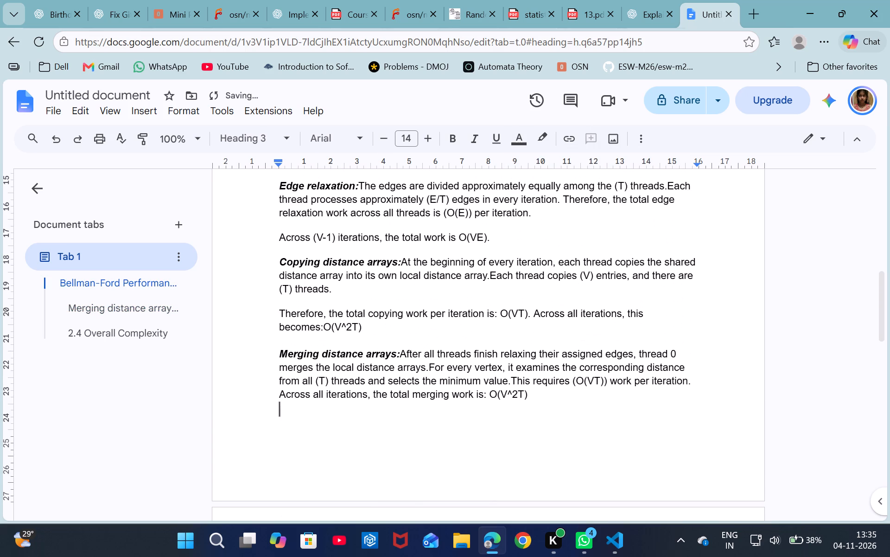
scroll(384, 296, up, 3)
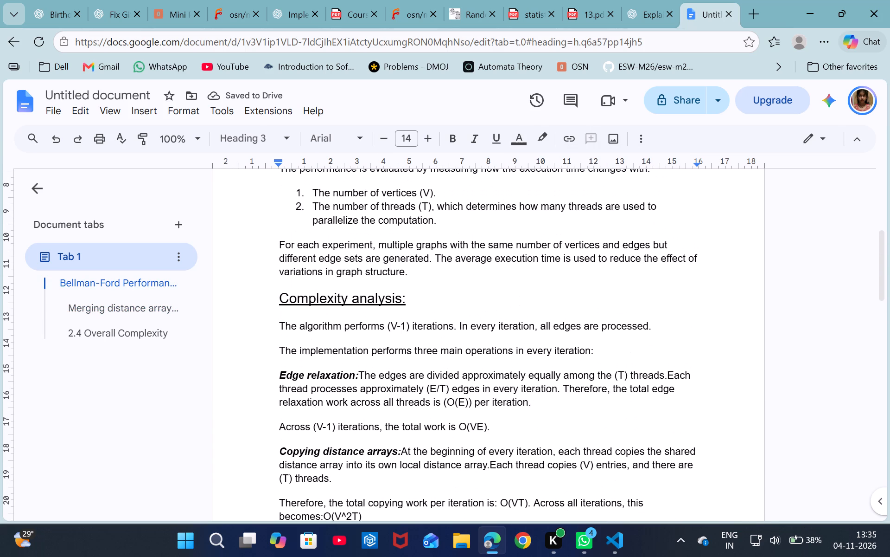
scroll(370, 297, up, 3)
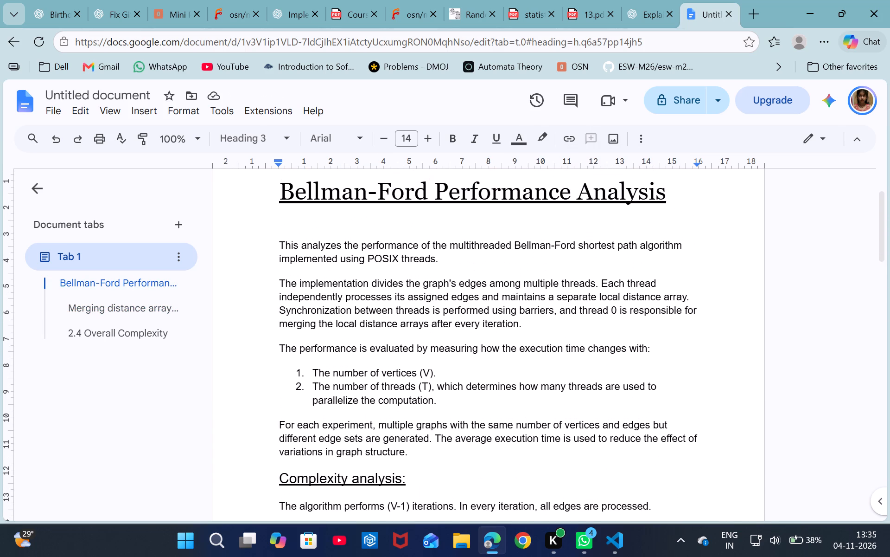
click(292, 233)
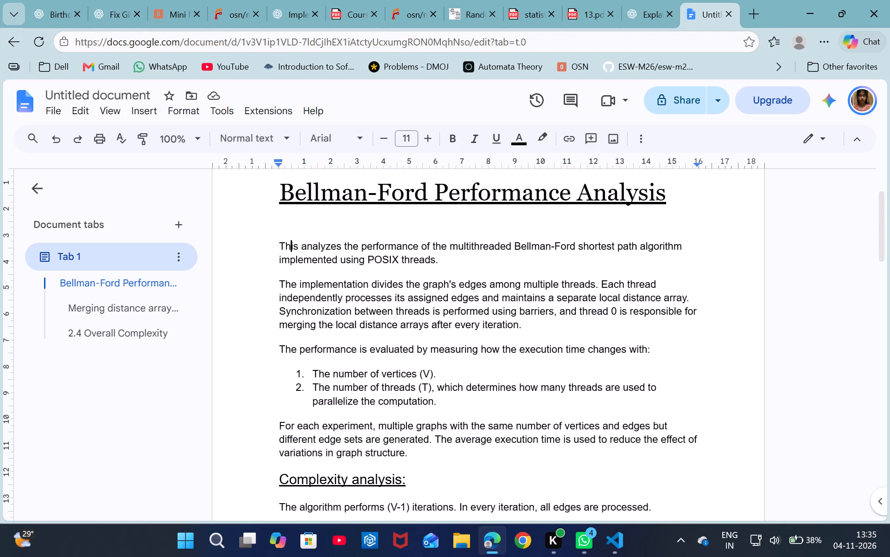
click(279, 249)
key(BackSpace)
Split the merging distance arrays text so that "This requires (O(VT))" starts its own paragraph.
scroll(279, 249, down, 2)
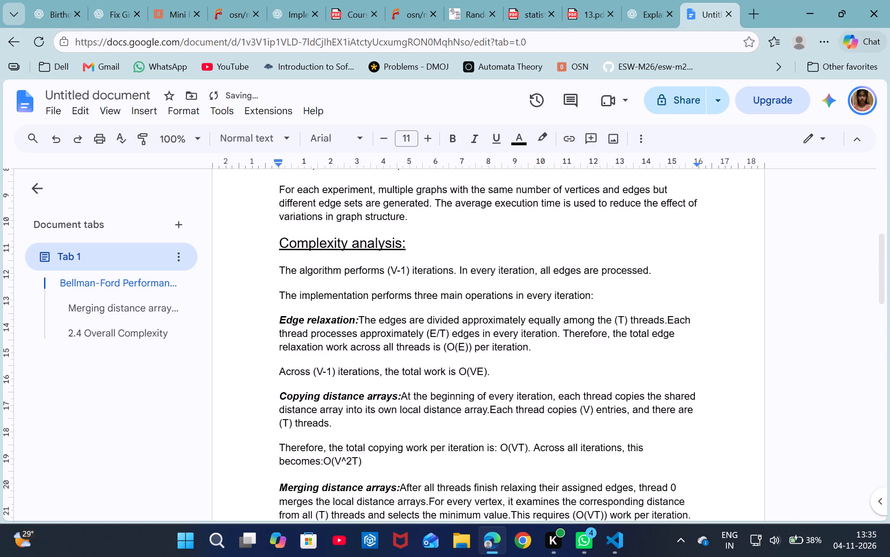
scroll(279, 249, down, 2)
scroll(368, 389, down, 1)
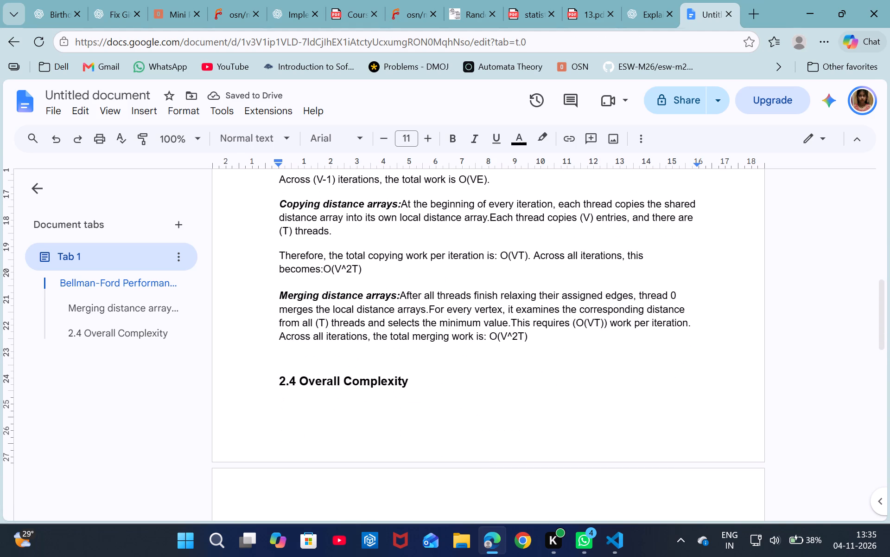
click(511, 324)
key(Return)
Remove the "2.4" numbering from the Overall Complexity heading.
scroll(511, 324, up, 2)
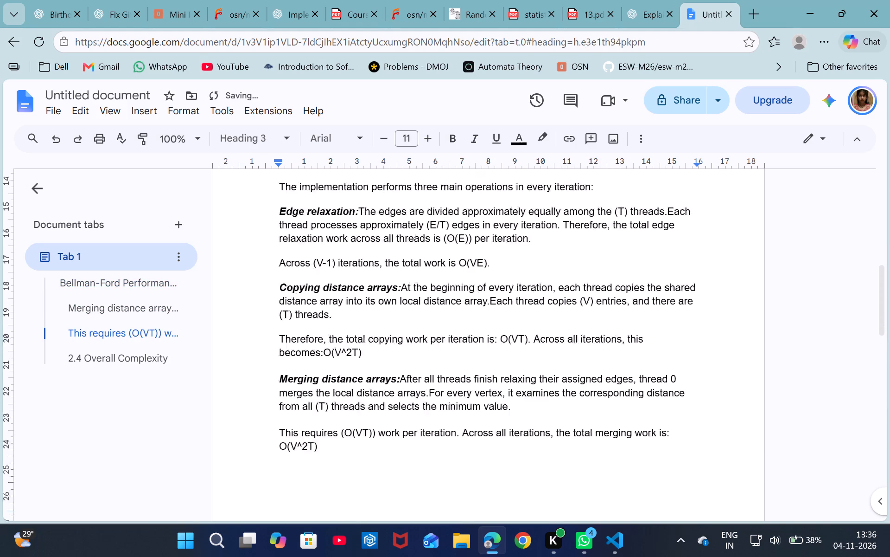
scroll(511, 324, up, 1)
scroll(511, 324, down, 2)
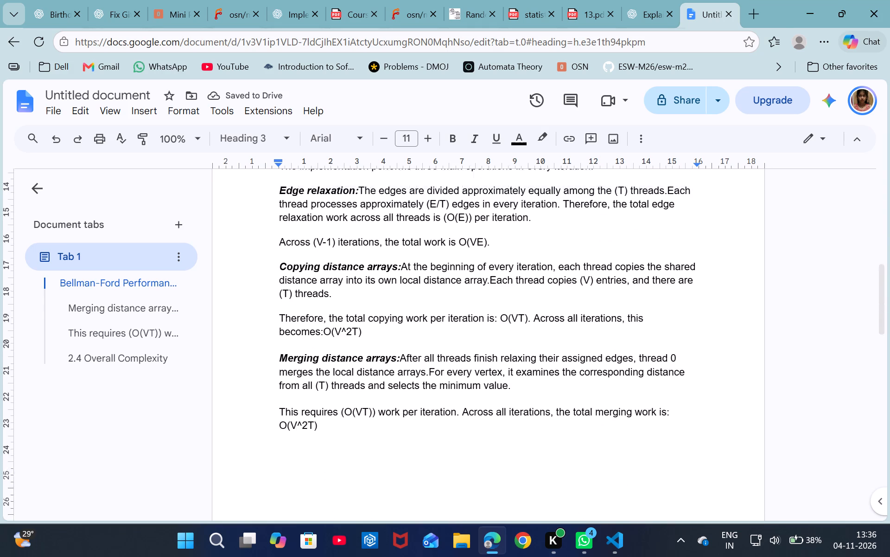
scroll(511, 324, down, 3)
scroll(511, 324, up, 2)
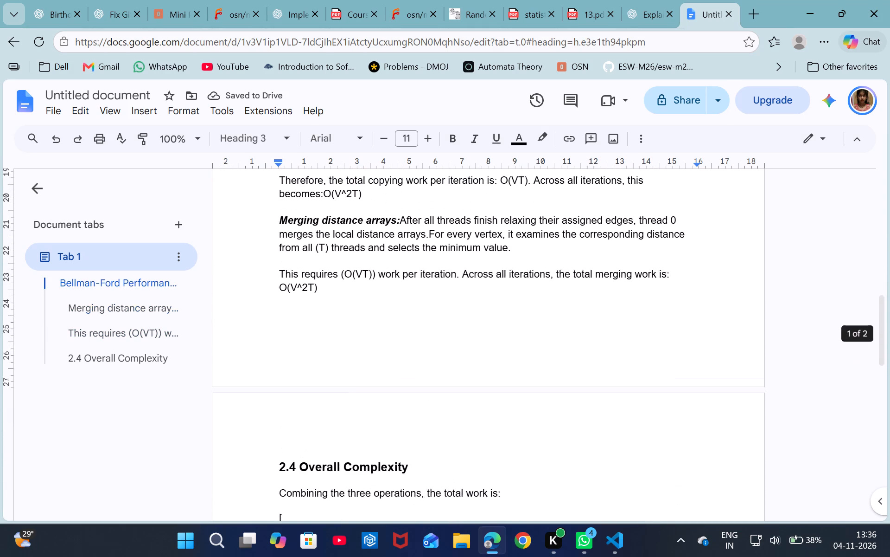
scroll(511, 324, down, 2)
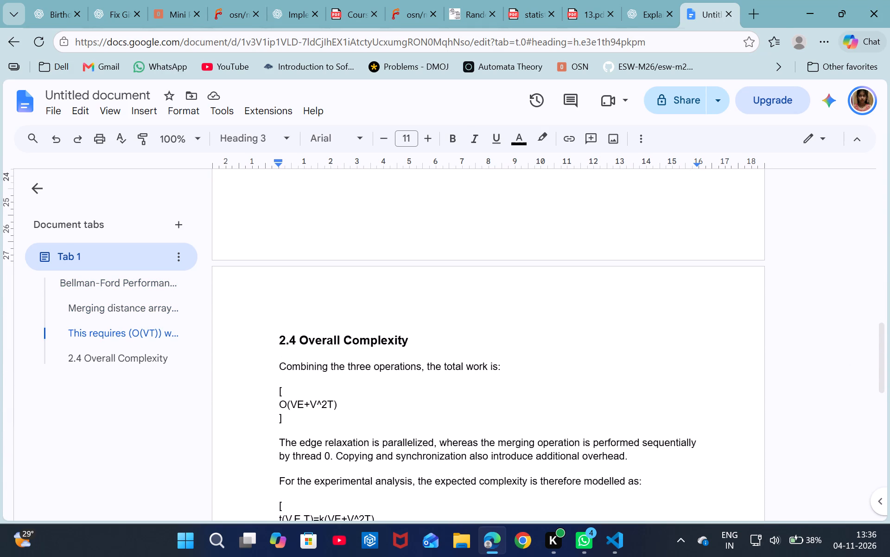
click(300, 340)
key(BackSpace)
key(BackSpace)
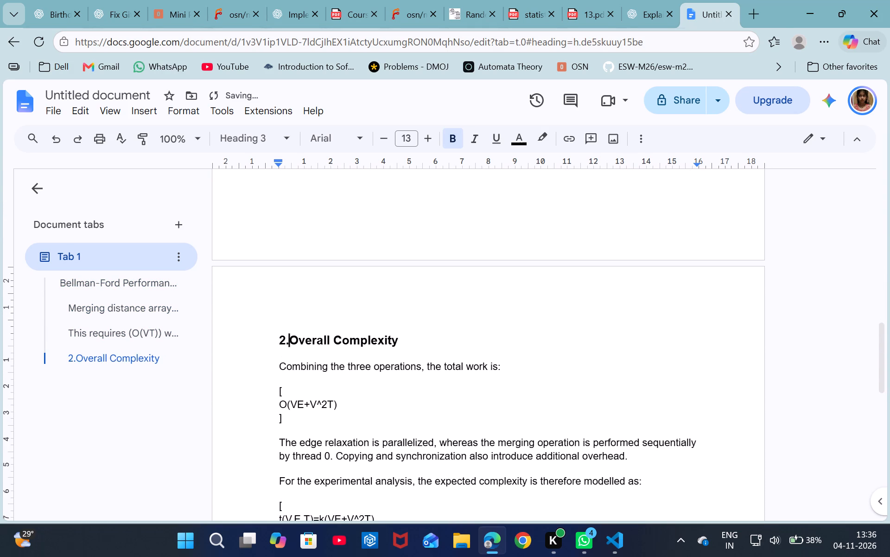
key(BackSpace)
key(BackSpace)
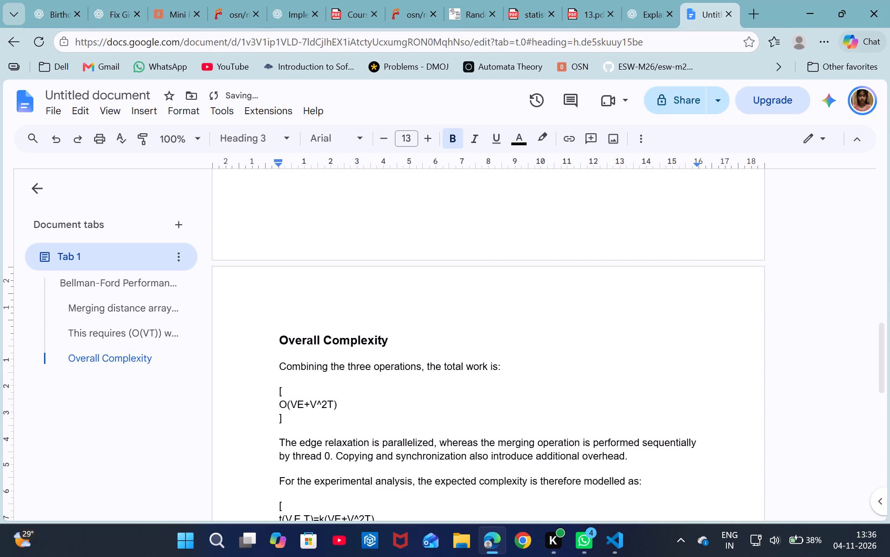
Remove the square brackets around O(VE+V^2T) and merge it after "the total work is:" with a space.
click(290, 420)
key(BackSpace)
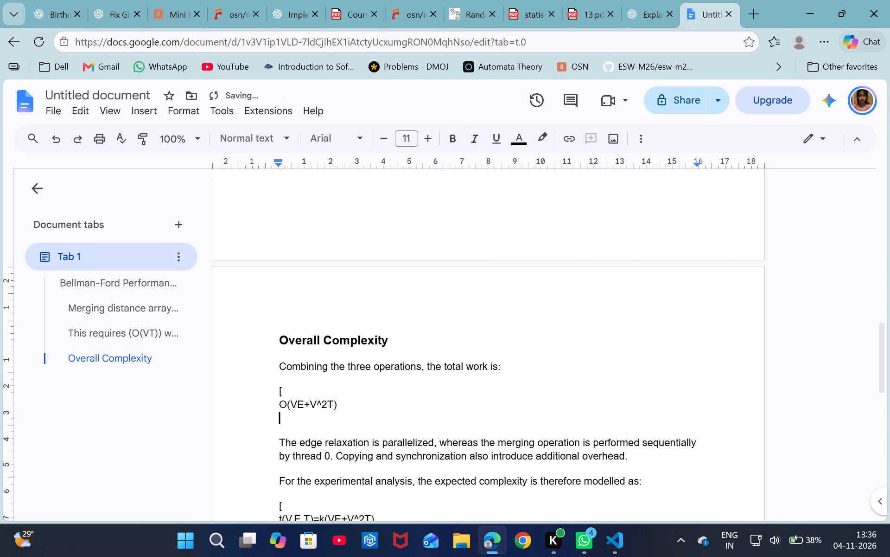
click(282, 406)
key(BackSpace)
key(BackSpace)
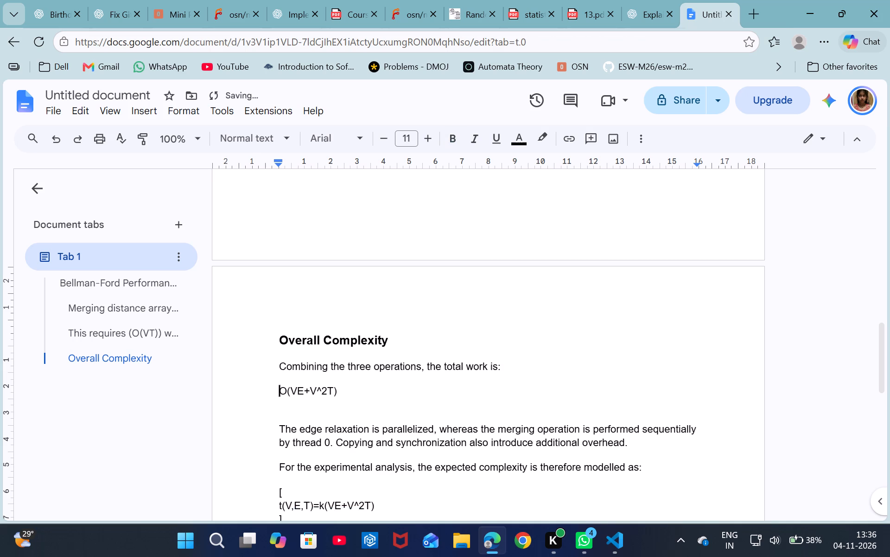
key(BackSpace)
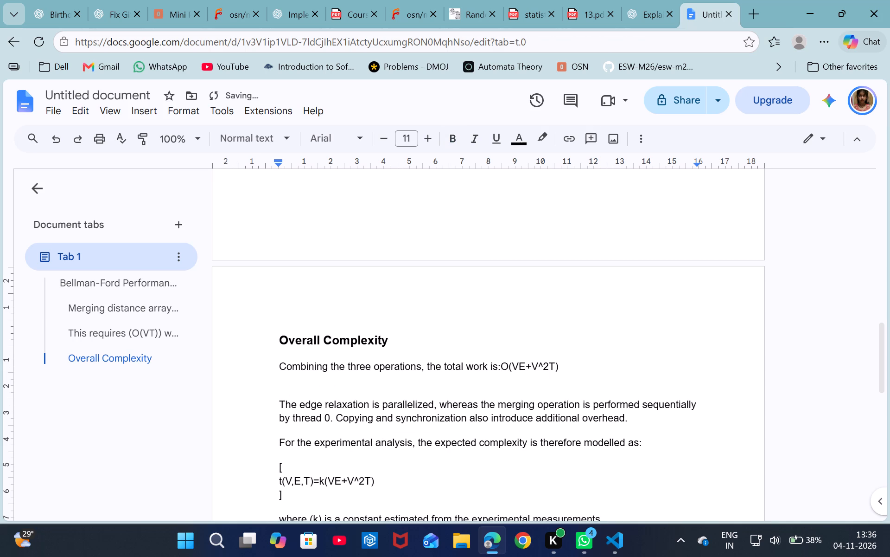
key(space)
Join the "Combining the three operations" line to the Overall Complexity heading, separated by a space and a colon.
scroll(282, 406, down, 2)
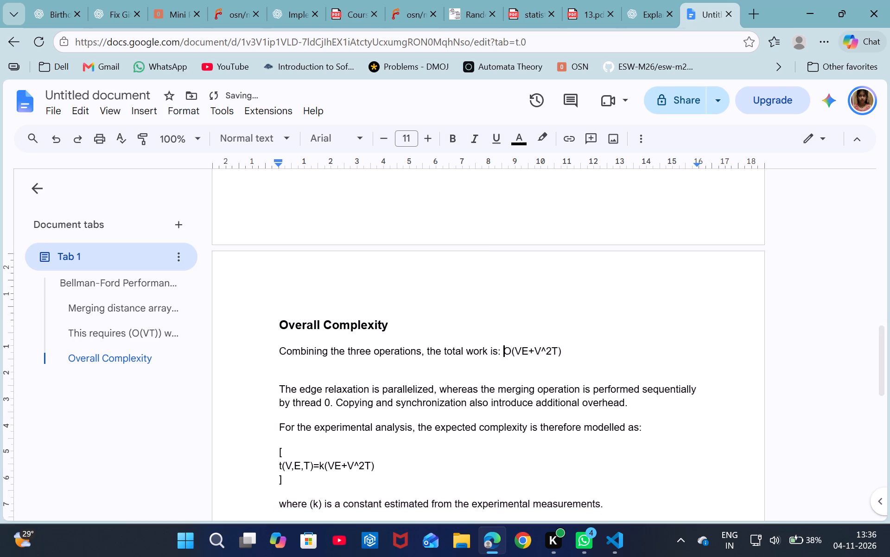
scroll(282, 406, down, 7)
scroll(282, 406, up, 1)
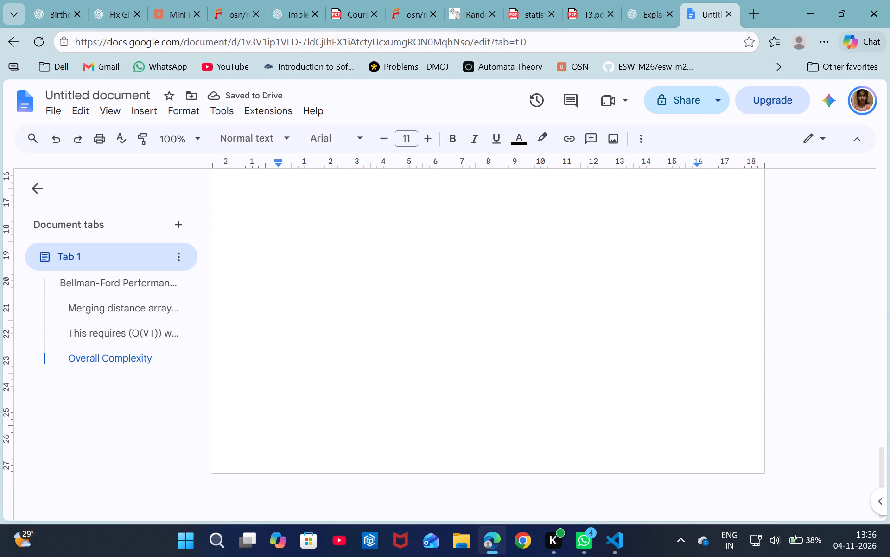
scroll(282, 406, up, 4)
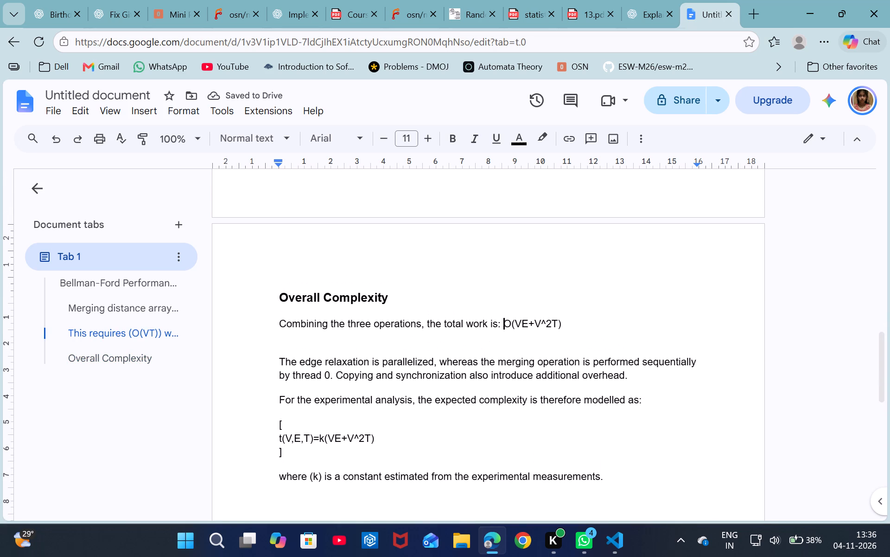
scroll(291, 337, up, 2)
scroll(291, 337, down, 1)
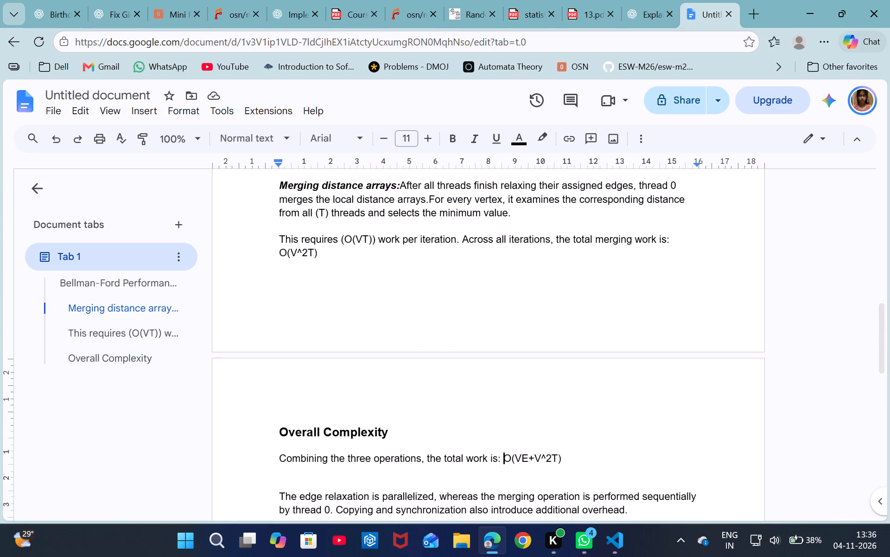
click(280, 457)
key(BackSpace)
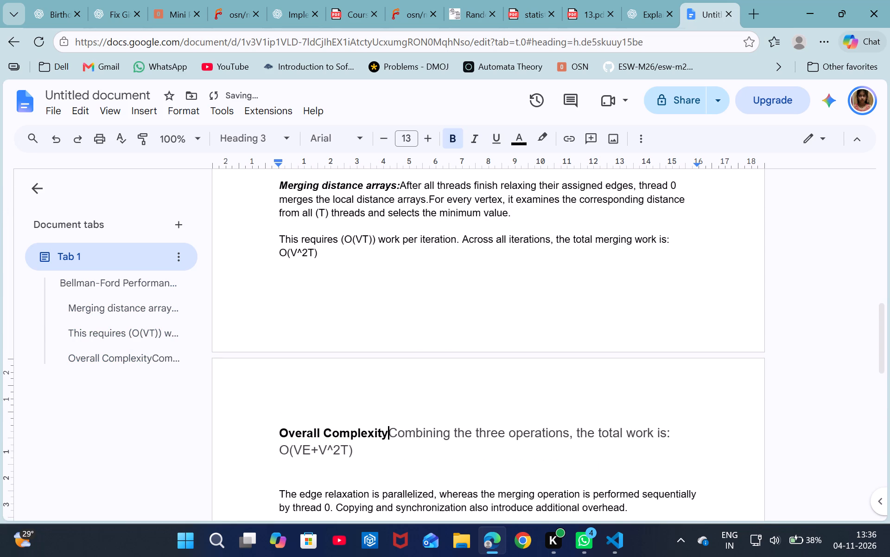
key(space)
text(:)
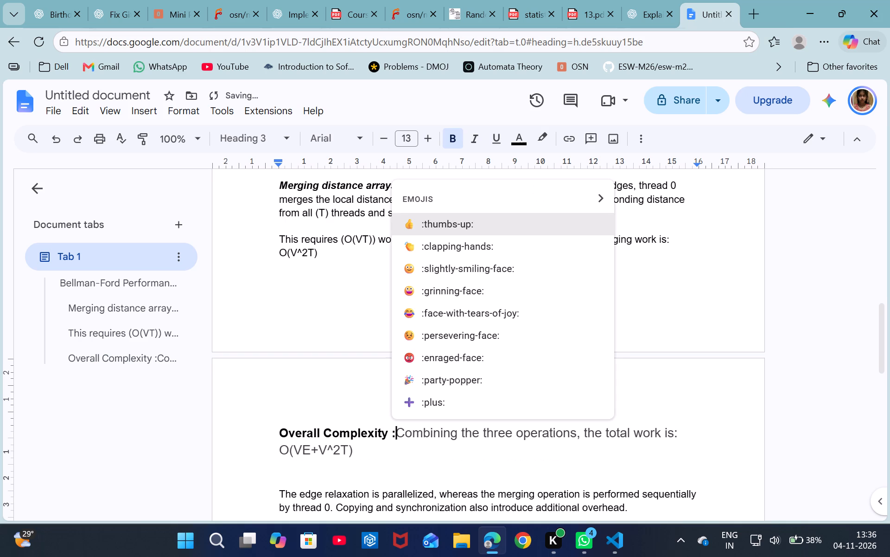
Format the whole Overall Complexity line, including its O(VE+V^2T) expression, as 11 pt black text.
drag(357, 450, 273, 434)
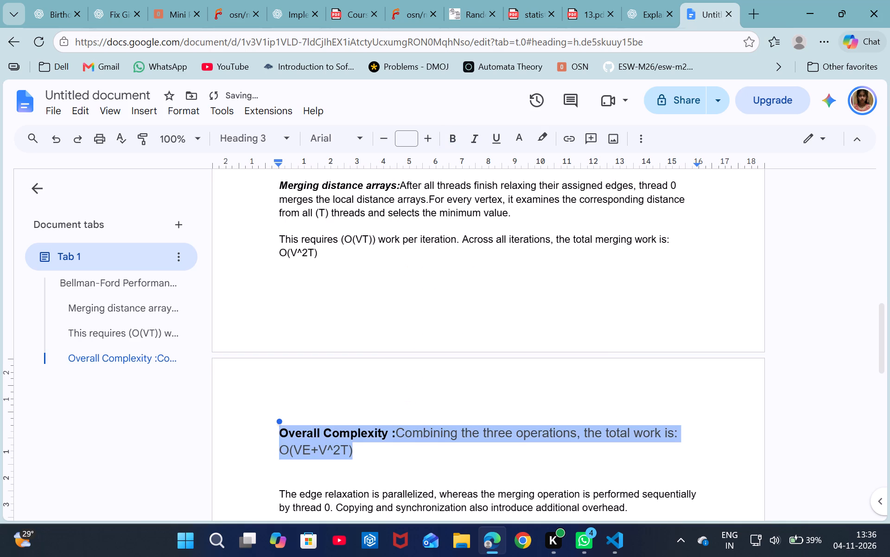
click(408, 138)
text(11)
click(404, 225)
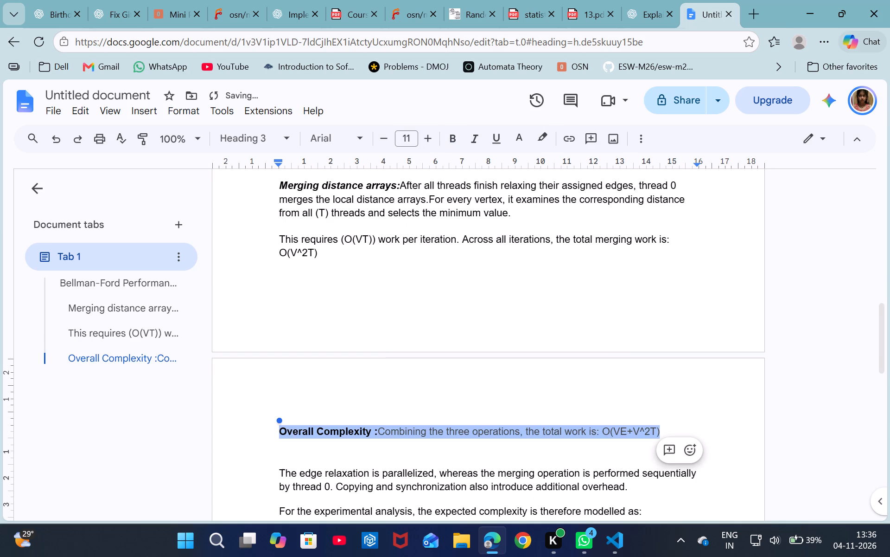
click(516, 139)
click(521, 161)
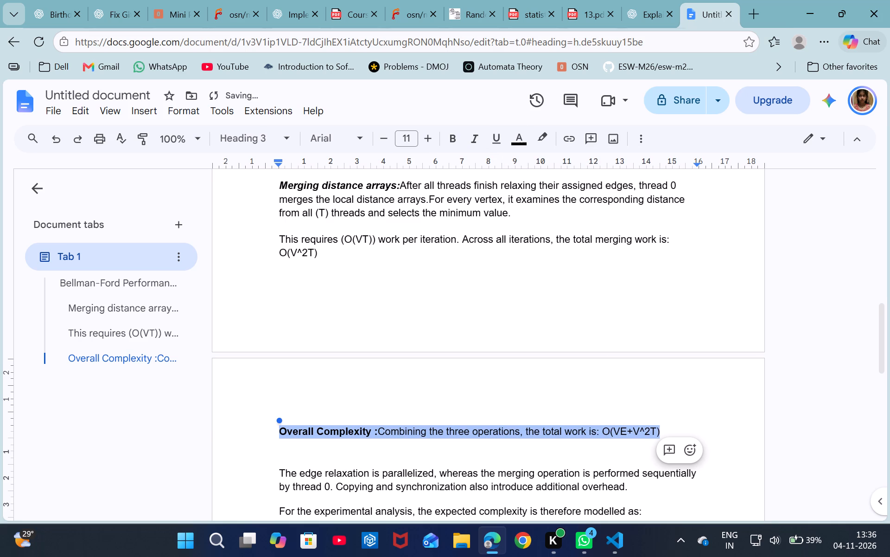
click(389, 399)
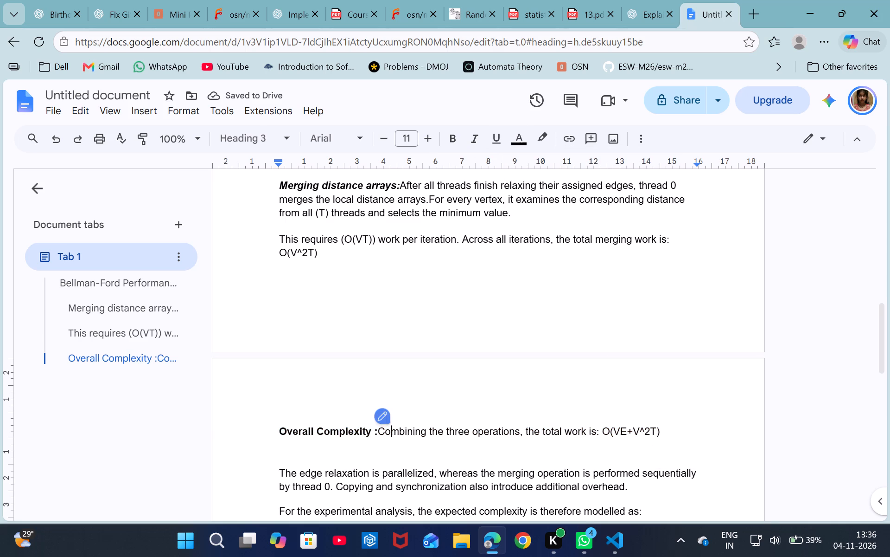
Delete the bold "Overall Complexity :" label before "Combining the three operations".
scroll(389, 429, down, 1)
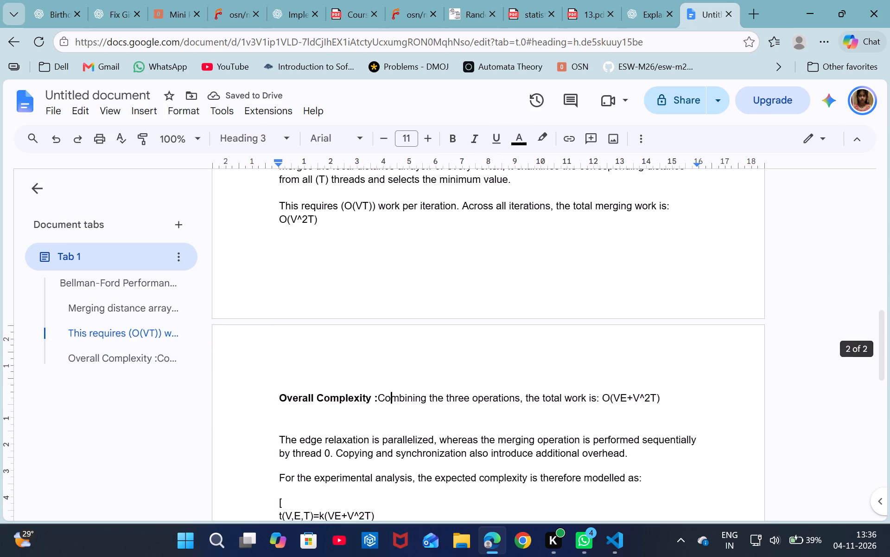
drag(377, 399, 279, 395)
key(BackSpace)
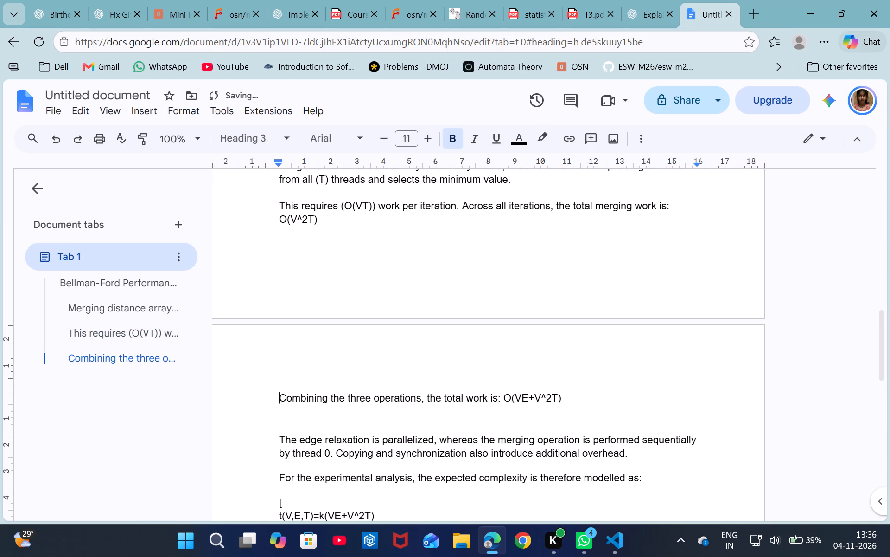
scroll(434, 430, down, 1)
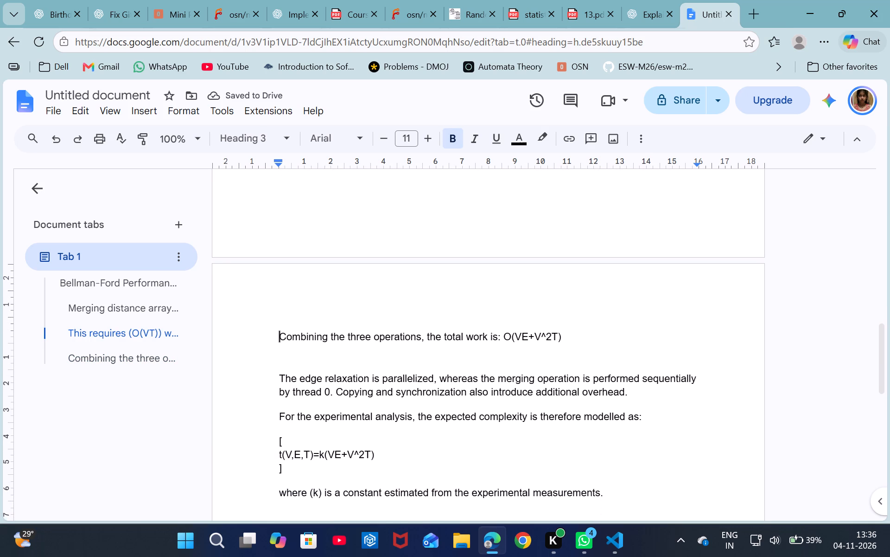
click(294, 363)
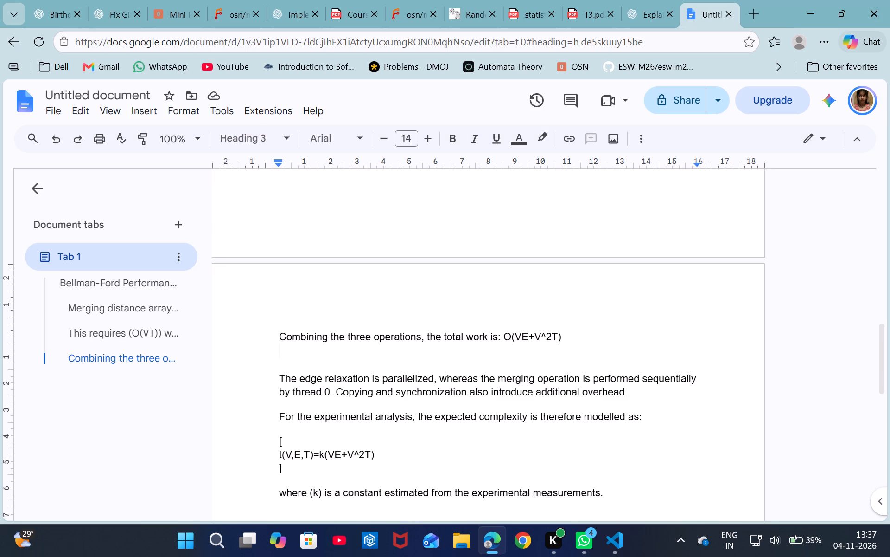
Check the Performance analysis report requirements on the mini-project assignment page, and return to the Google Docs report.
click(166, 0)
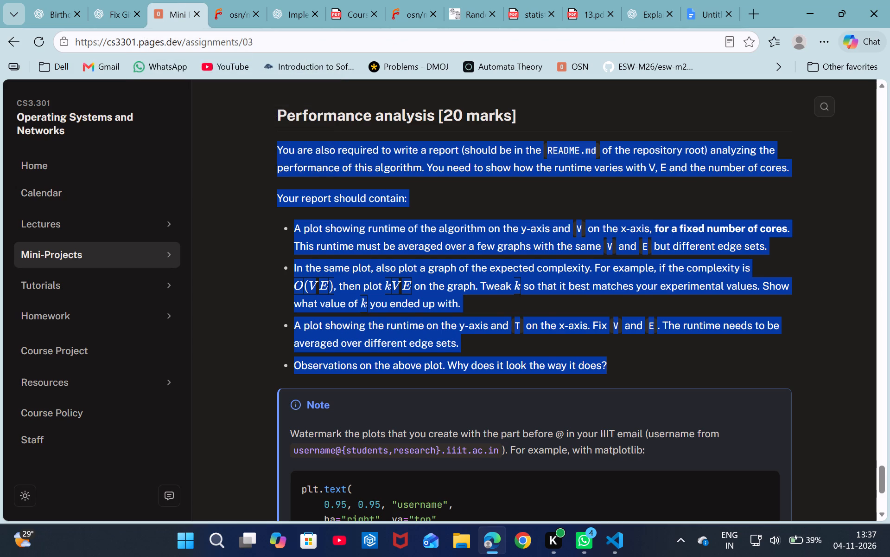
click(406, 224)
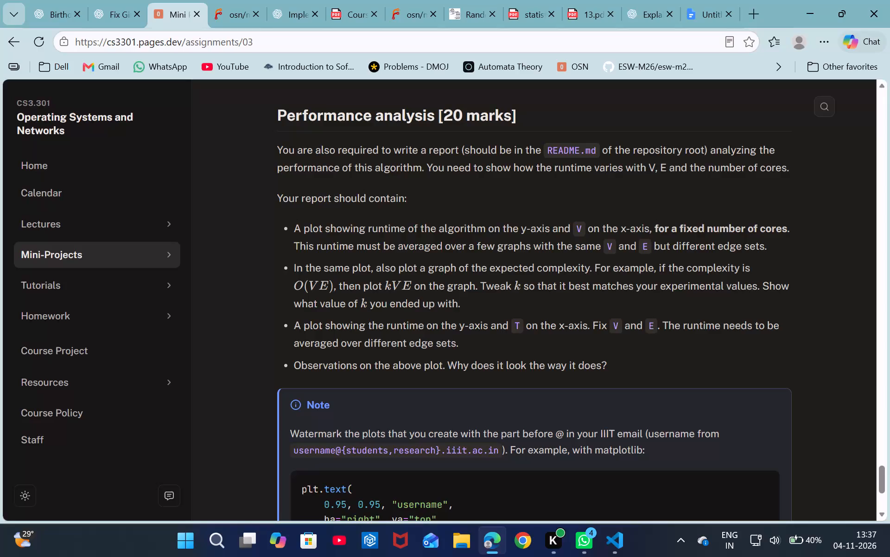
click(688, 1)
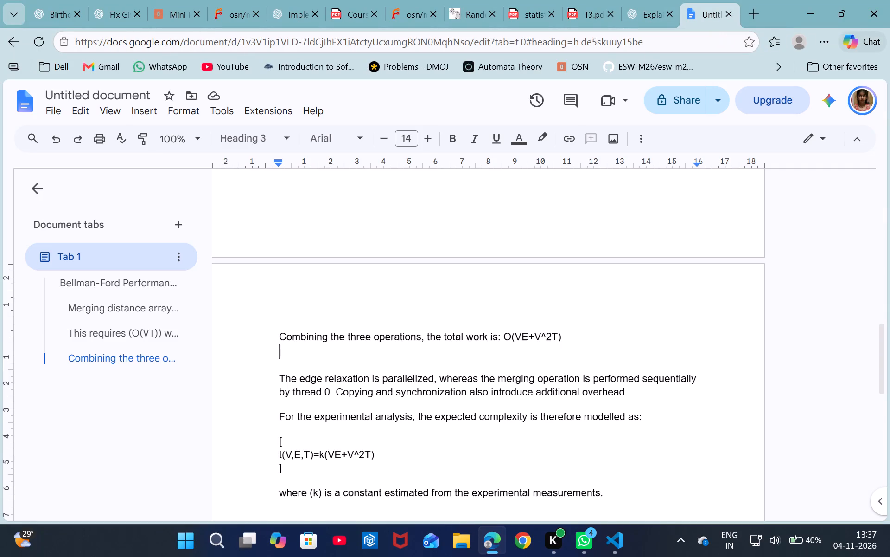
Remove the square brackets around t(V,E,T)=k(VE+V^2T) and merge it after "modelled as:" with a space.
click(286, 465)
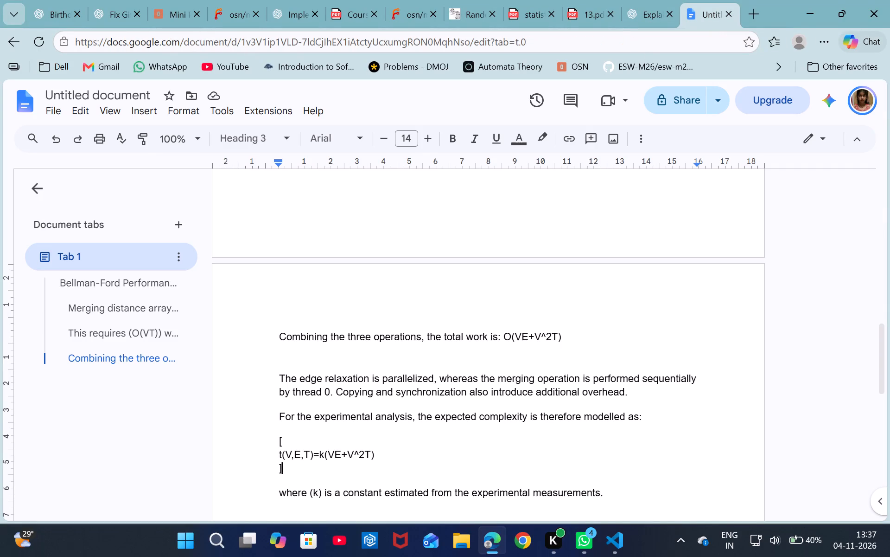
key(BackSpace)
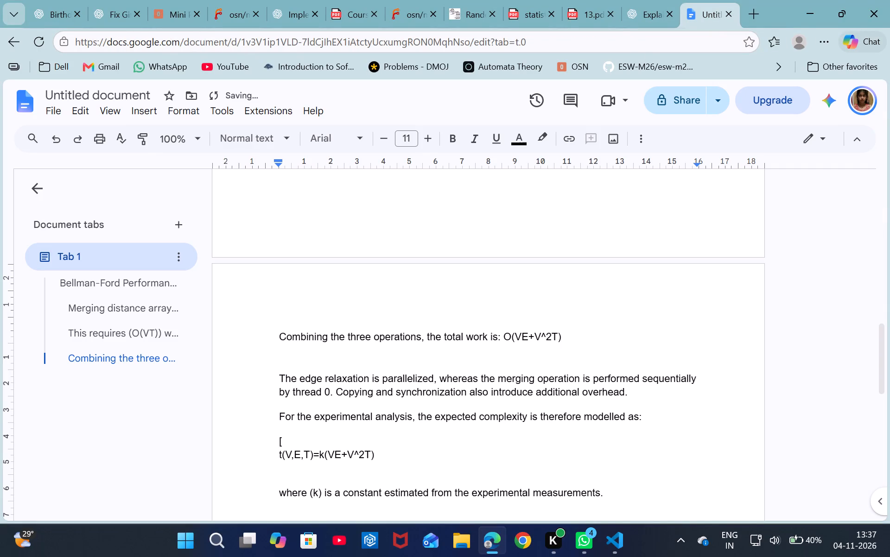
click(279, 452)
key(BackSpace)
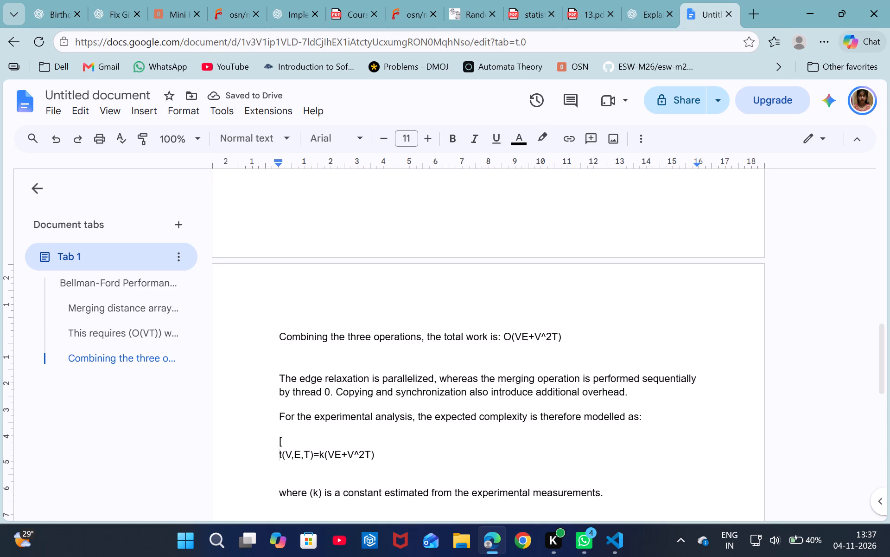
key(BackSpace)
key(BackSpace)
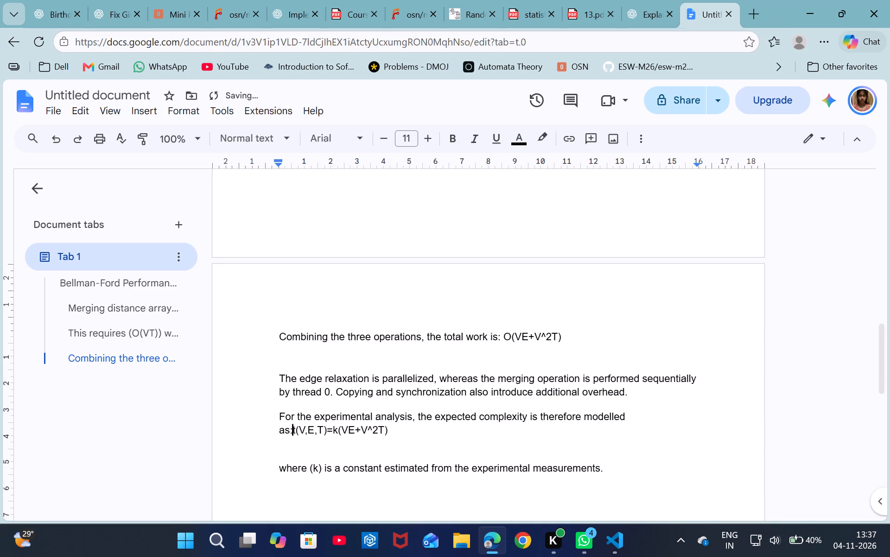
key(space)
click(323, 460)
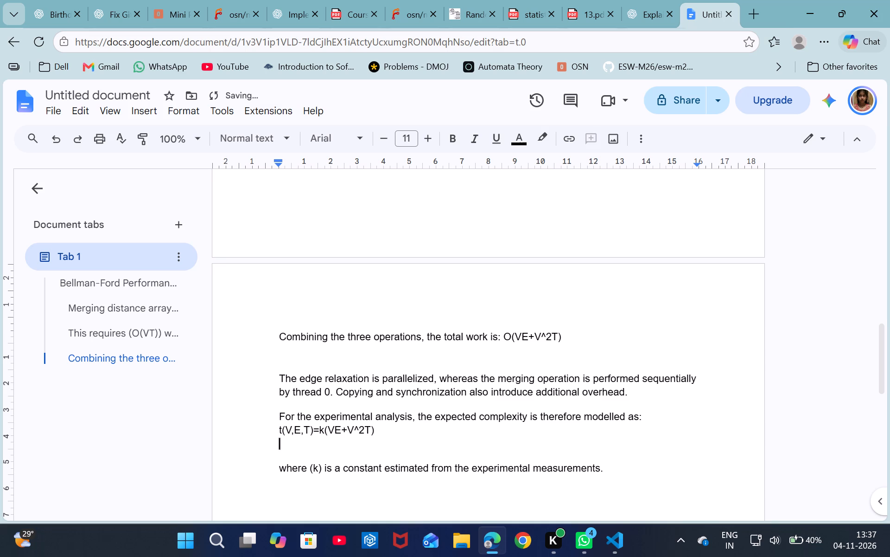
Delete the blank lines below the "Combining the three operations" line and above the "where (k) is a constant" line.
click(308, 356)
key(BackSpace)
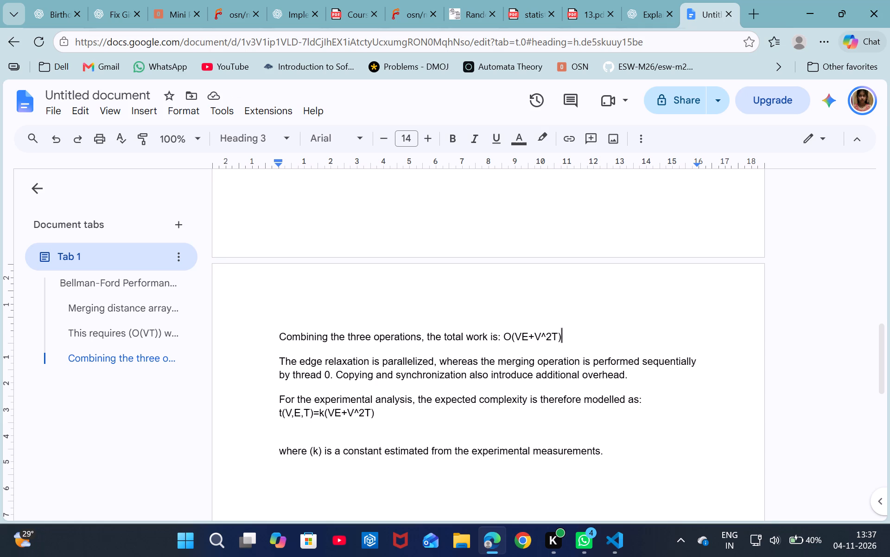
scroll(306, 384, down, 1)
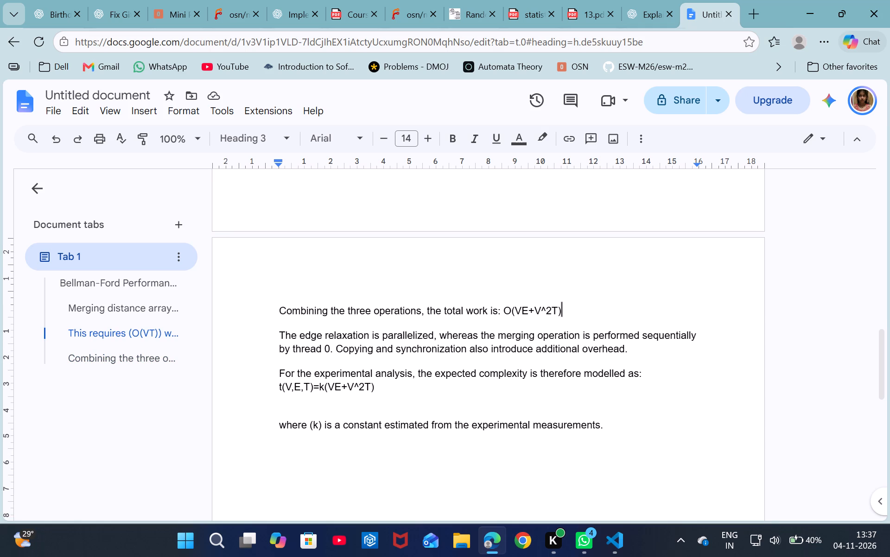
click(280, 426)
key(BackSpace)
key(space)
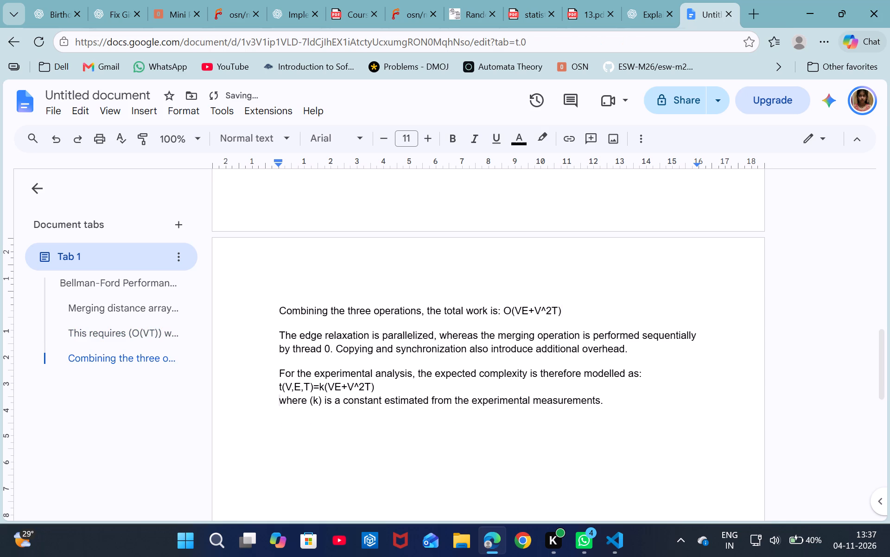
key(BackSpace)
scroll(280, 426, up, 8)
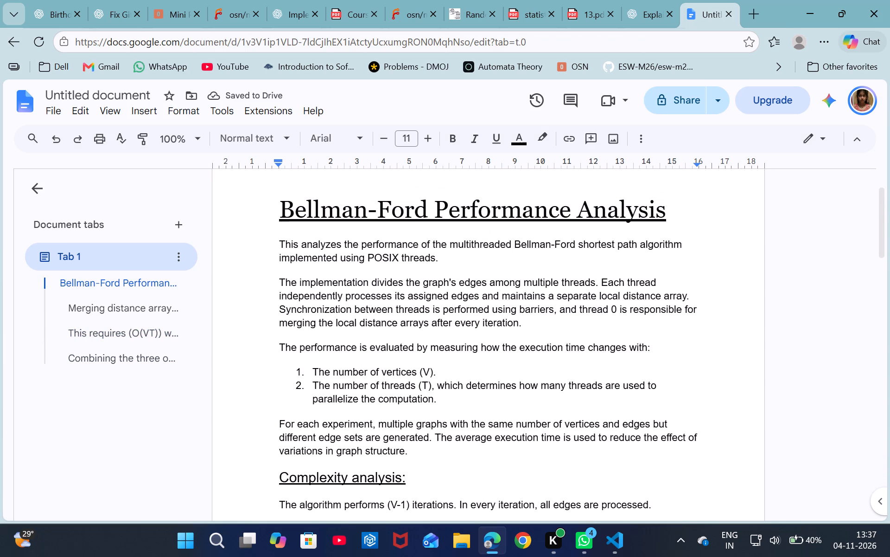
scroll(280, 426, up, 2)
scroll(280, 426, down, 7)
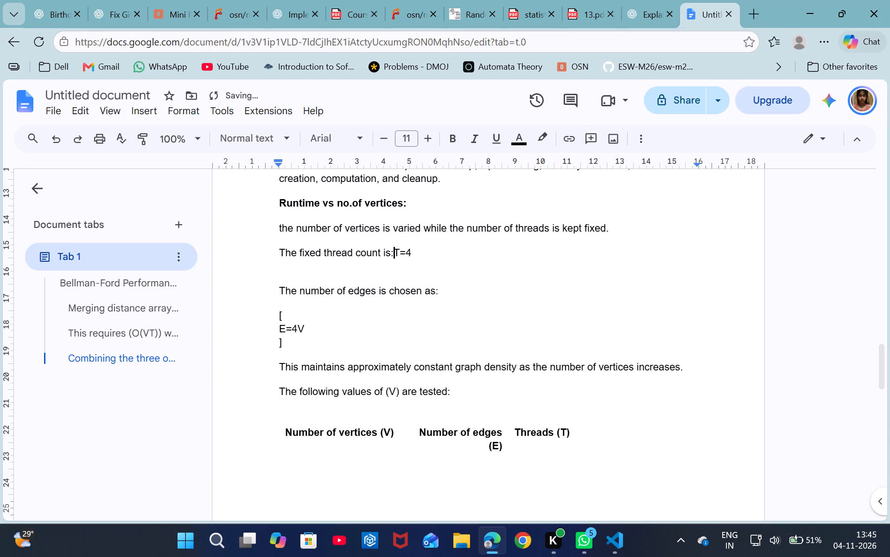
key(space)
Remove the square brackets around E=4V and put it on the "The number of edges is chosen as:" line, separated by a space.
click(287, 342)
key(BackSpace)
click(282, 328)
key(Left)
key(BackSpace)
key(BackSpace)
key(BackSpace)
key(space)
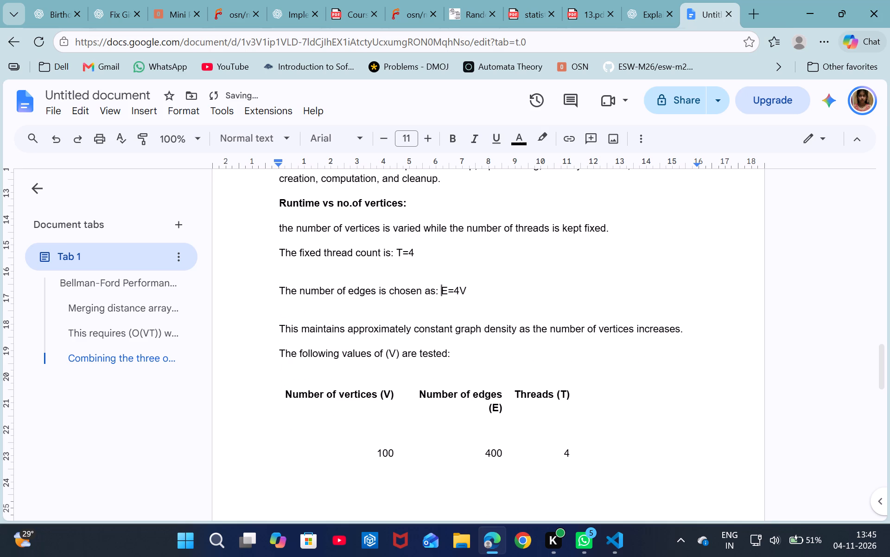
Remove the empty line between the T=4 line and the number of edges line.
click(298, 277)
key(BackSpace)
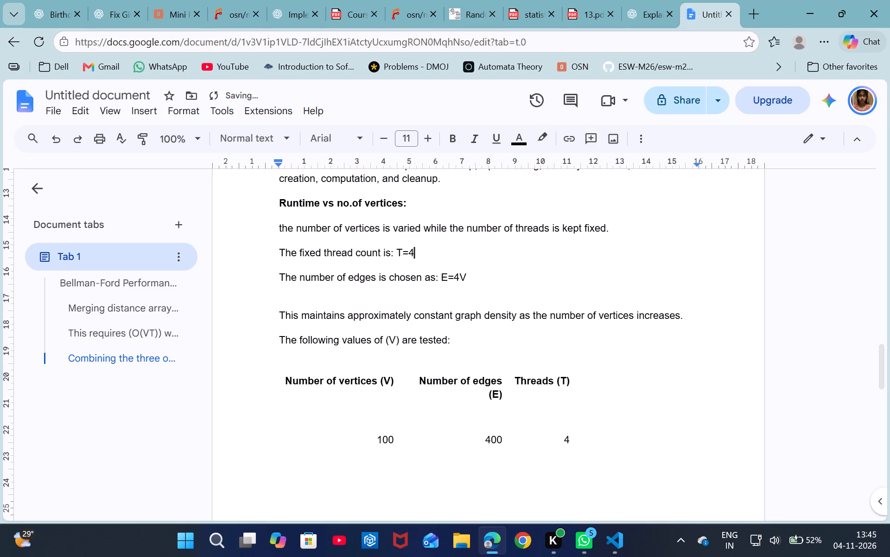
Capitalise the first word of the sentence below the Runtime heading so it starts with "The number of vertices".
click(283, 229)
key(BackSpace)
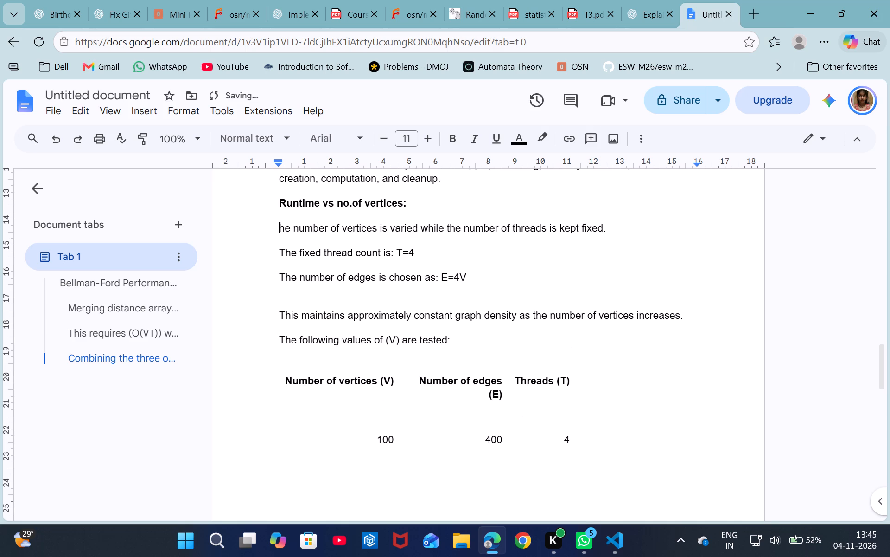
key(shift+t)
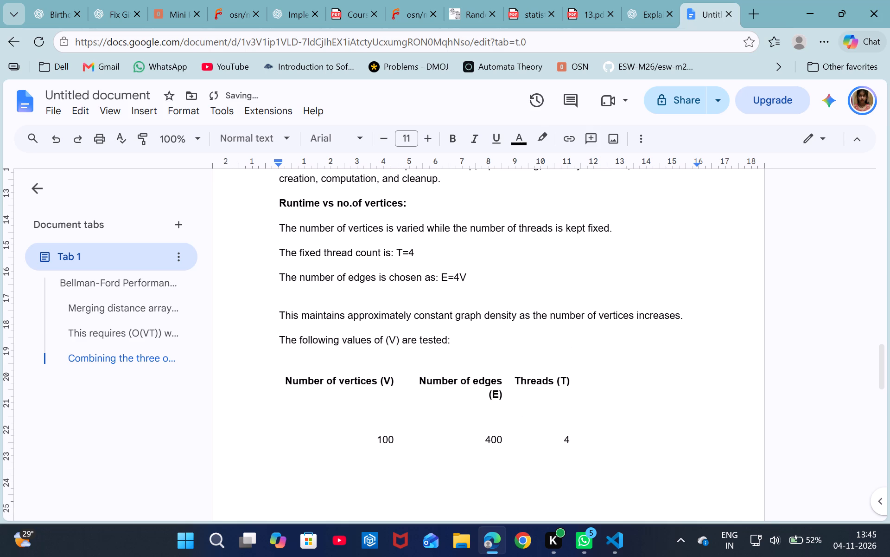
Join the thread count and number of edges lines onto the opening sentence as one paragraph, with spaces between the sentences.
click(281, 278)
key(BackSpace)
key(space)
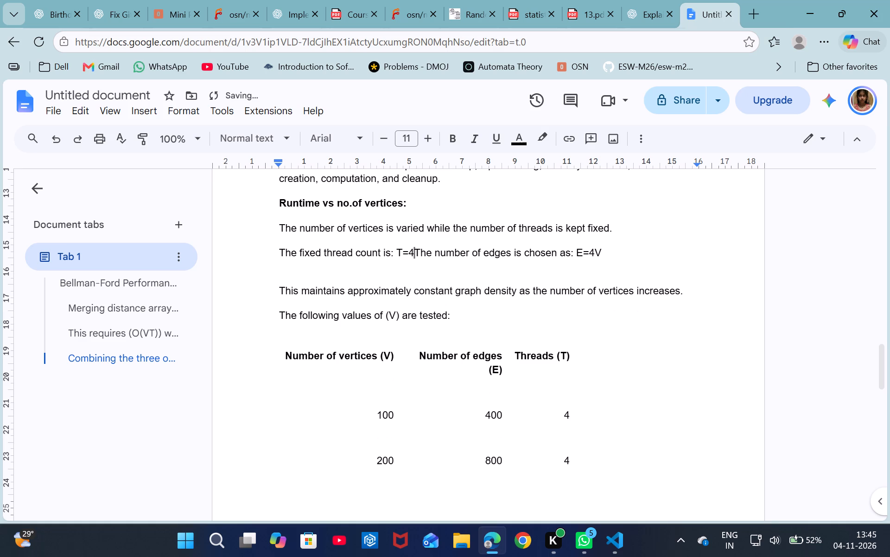
click(280, 255)
key(BackSpace)
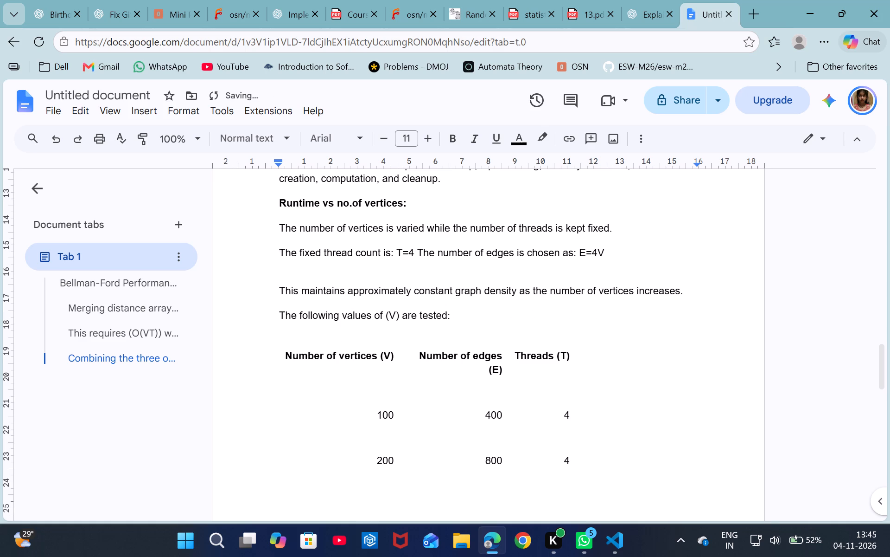
key(space)
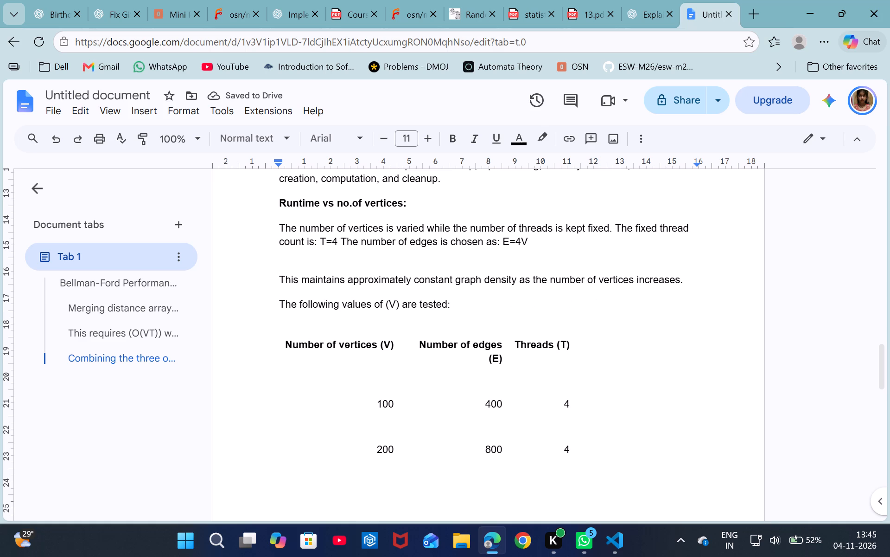
Pull the "This maintains approximately constant graph density" sentence up directly beneath the E=4V line, removing the gap.
click(281, 282)
key(BackSpace)
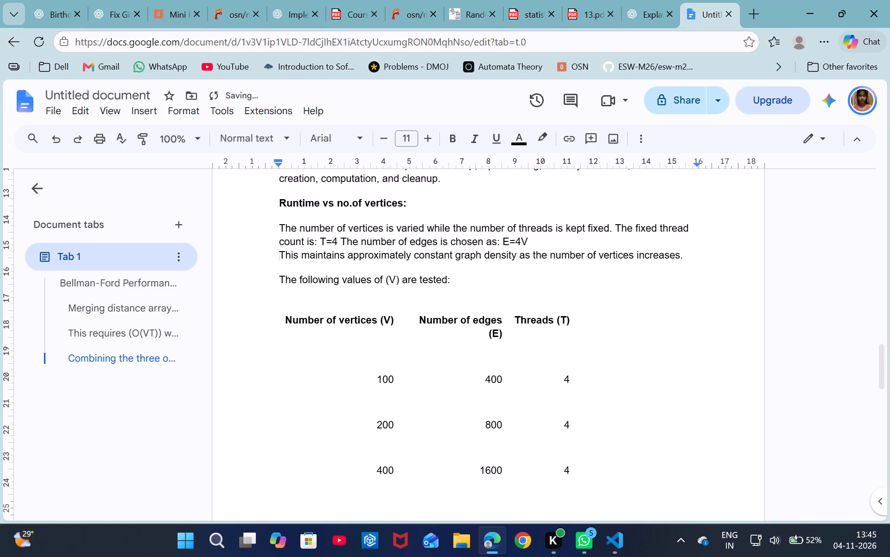
Give the whole table of tested V values, from the header row to the 1200 row, a 0.5 pt black border.
click(280, 277)
scroll(347, 345, down, 3)
scroll(347, 345, up, 1)
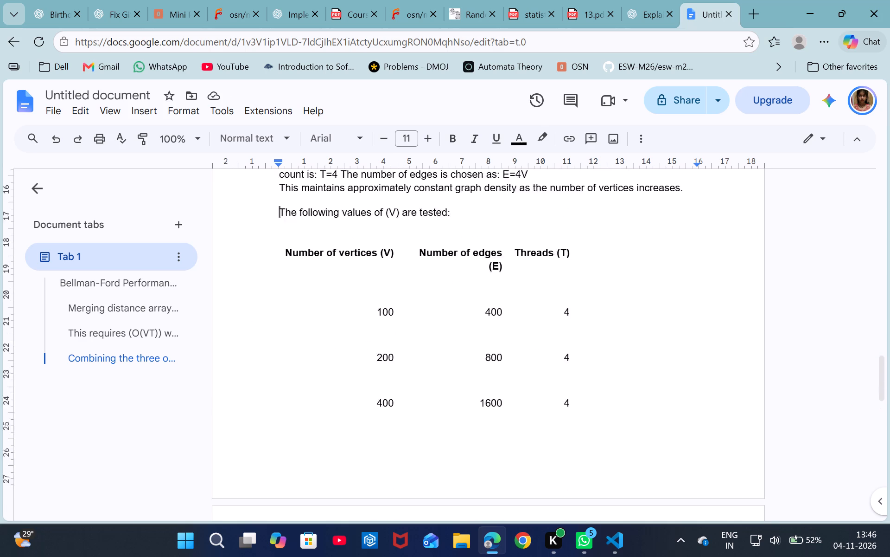
scroll(347, 345, up, 1)
drag(284, 320, 314, 342)
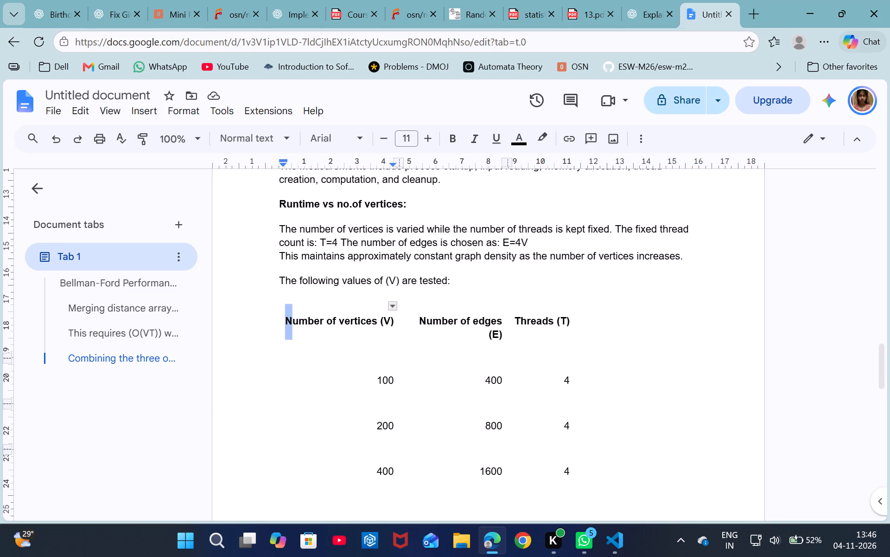
drag(314, 342, 555, 374)
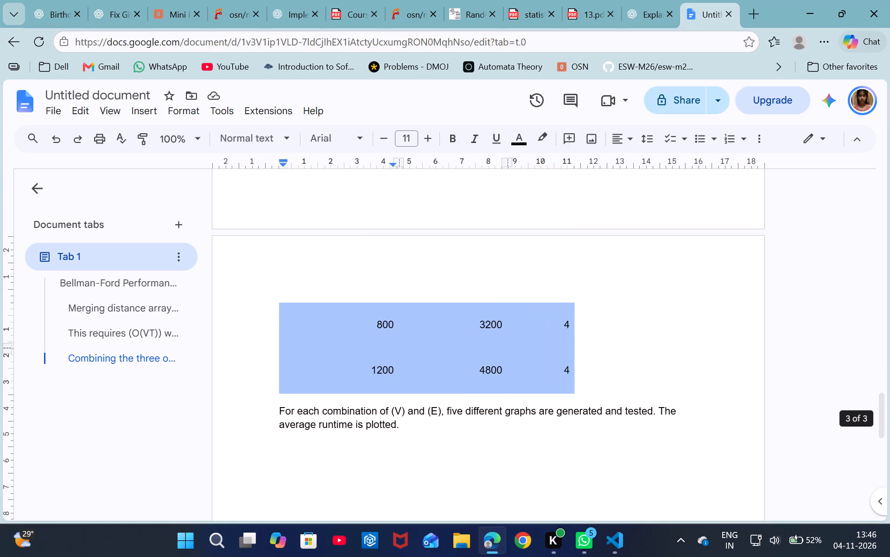
drag(555, 374, 563, 376)
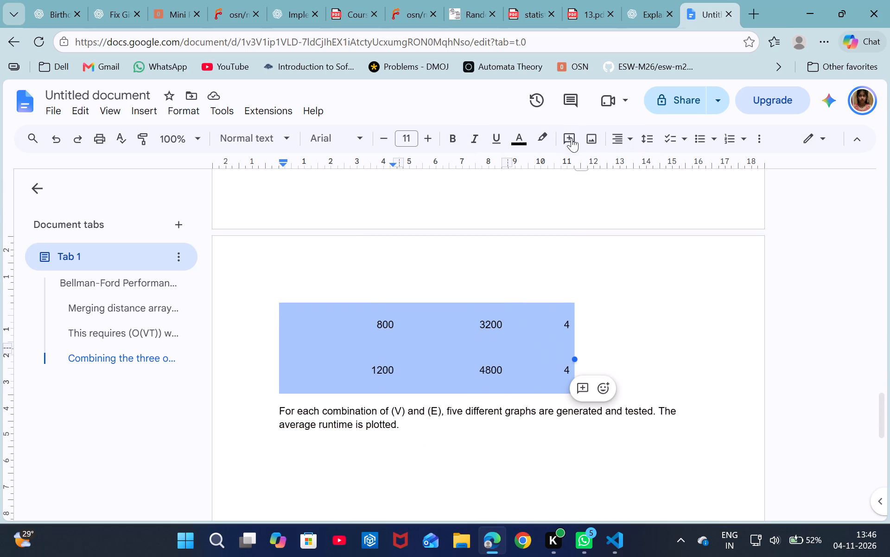
click(764, 133)
click(725, 163)
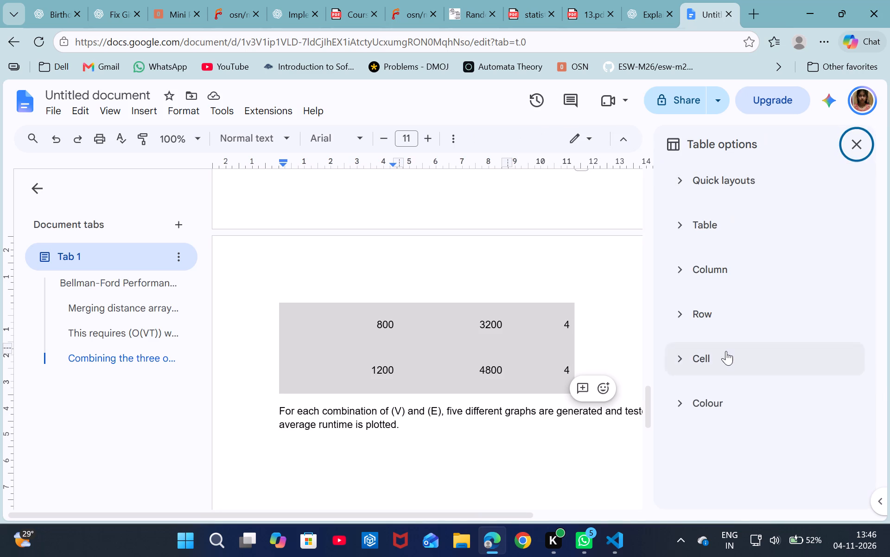
click(698, 389)
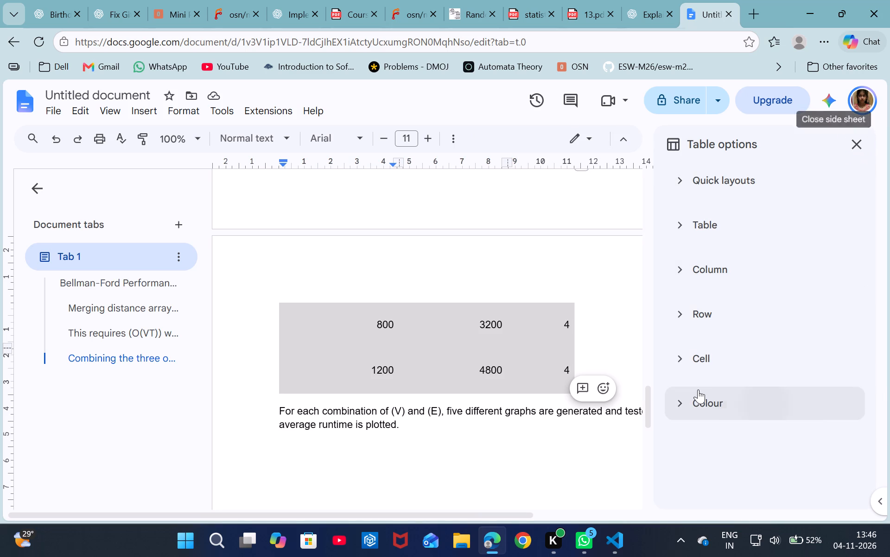
click(771, 457)
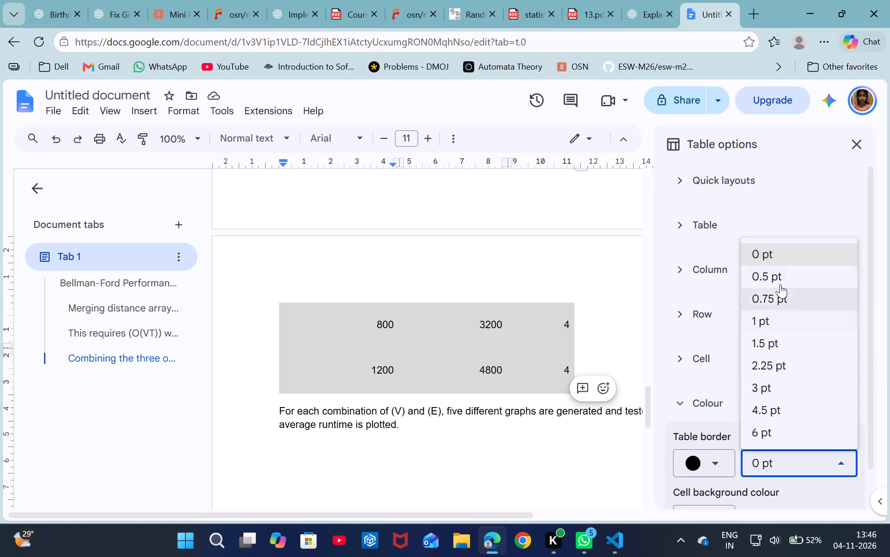
click(778, 272)
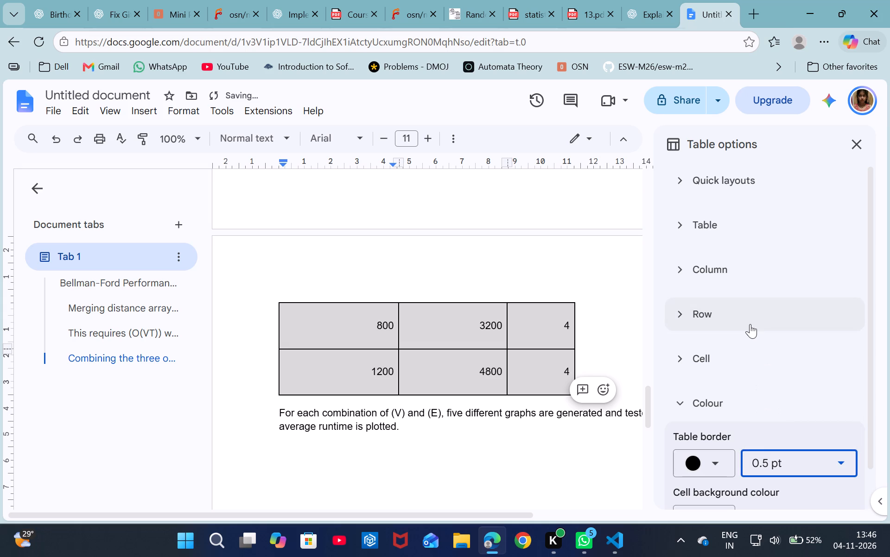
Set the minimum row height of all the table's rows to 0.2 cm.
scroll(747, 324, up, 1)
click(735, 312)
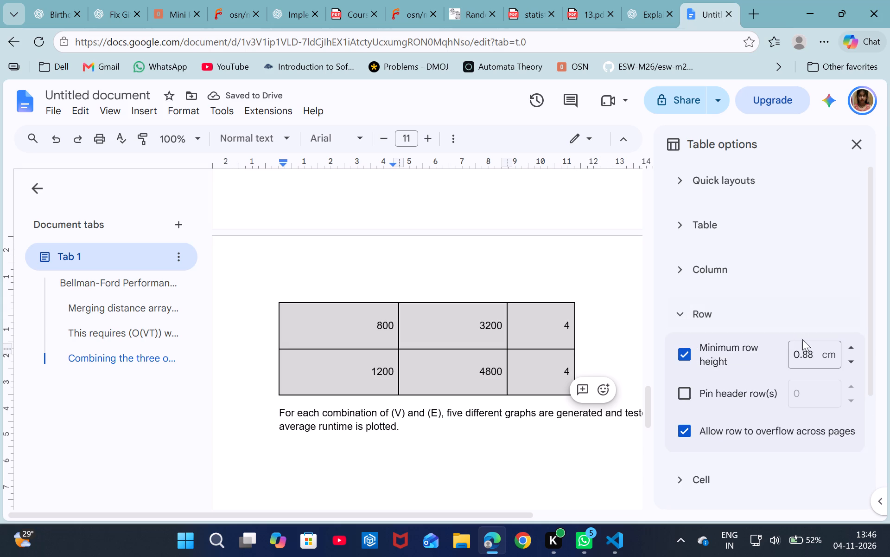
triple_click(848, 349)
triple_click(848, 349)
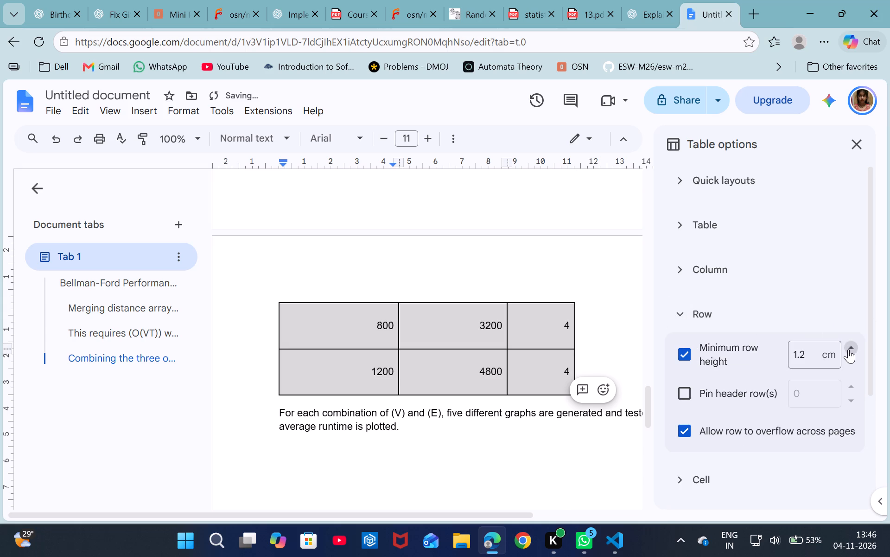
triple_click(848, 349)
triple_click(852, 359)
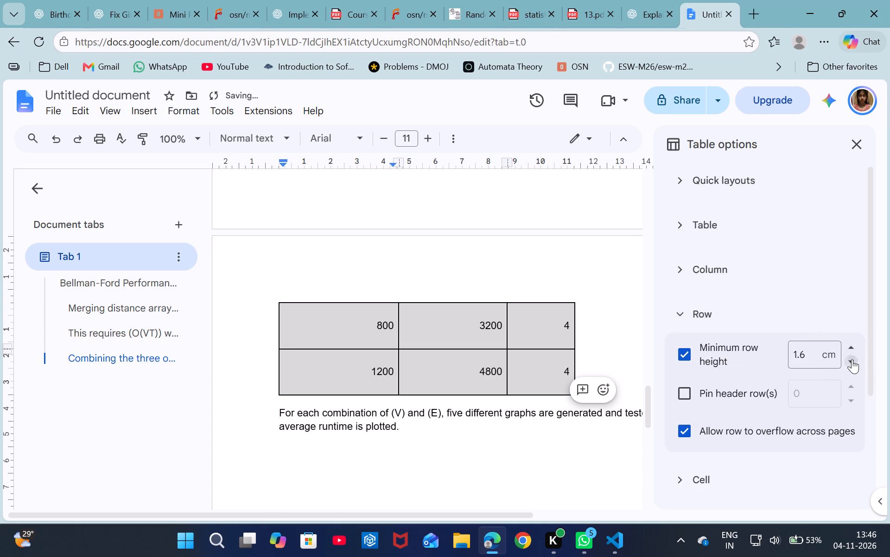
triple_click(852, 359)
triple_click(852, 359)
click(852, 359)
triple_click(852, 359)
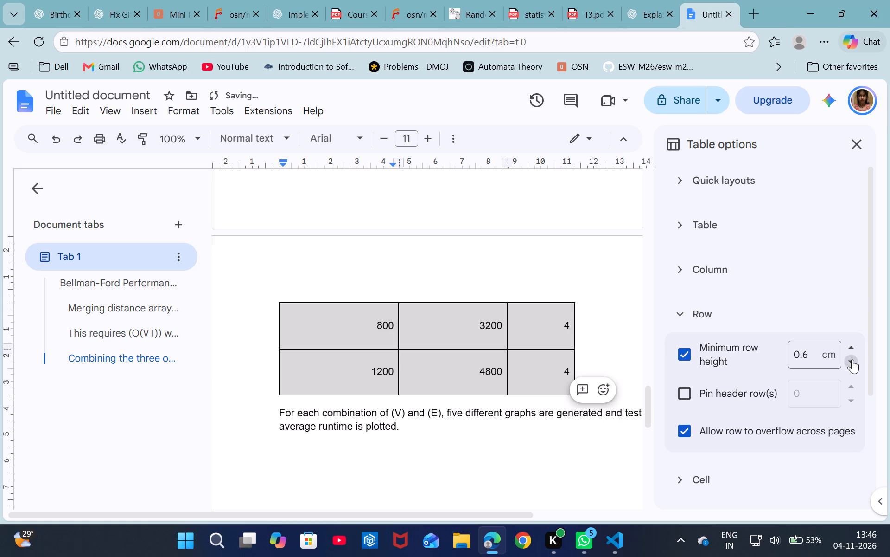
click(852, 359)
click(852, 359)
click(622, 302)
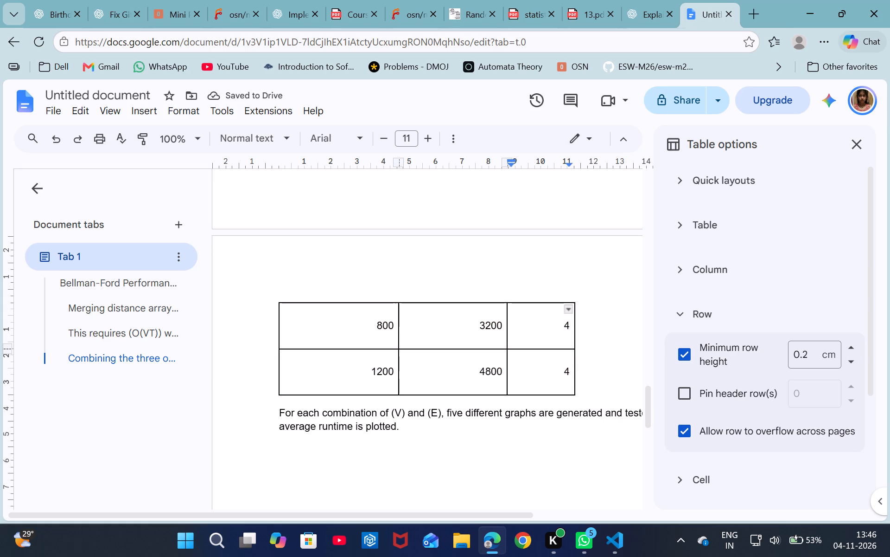
Select all rows of the vertices, edges and threads table again and set their minimum row height to 0.8 cm.
scroll(606, 311, up, 3)
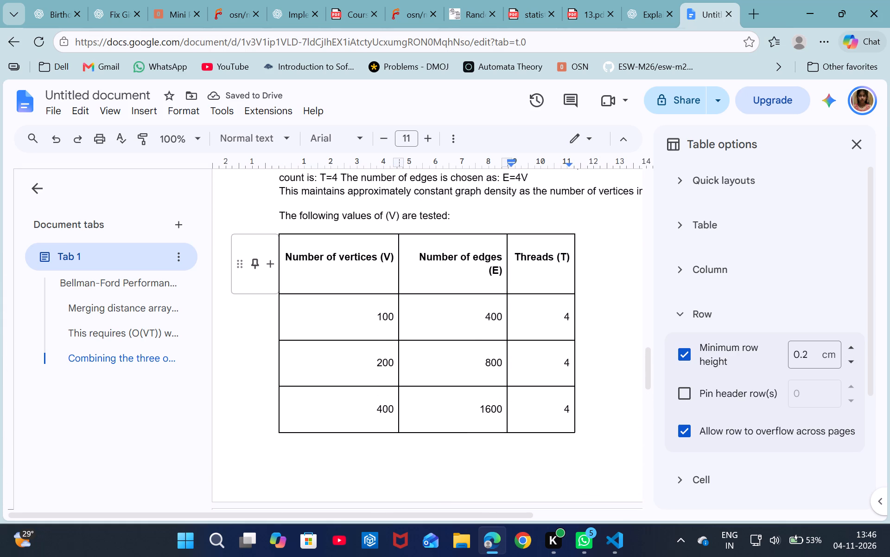
click(241, 267)
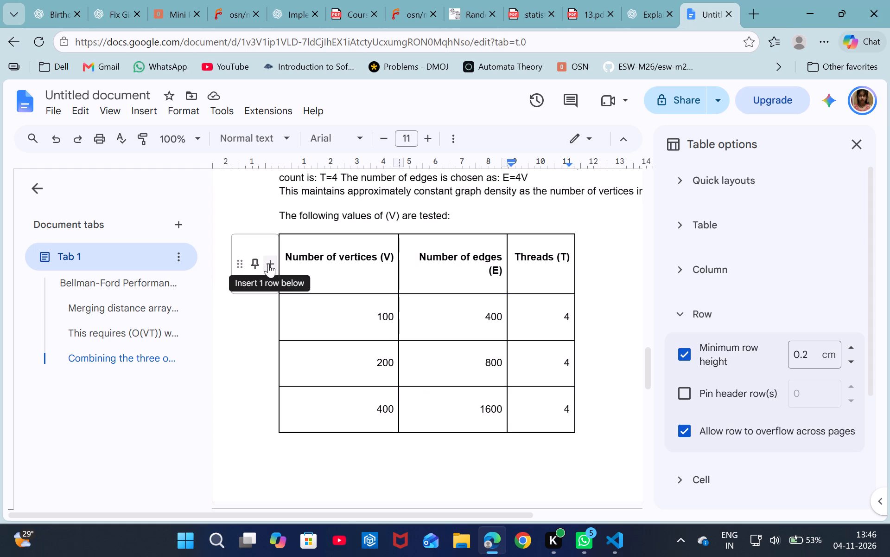
drag(255, 221, 300, 267)
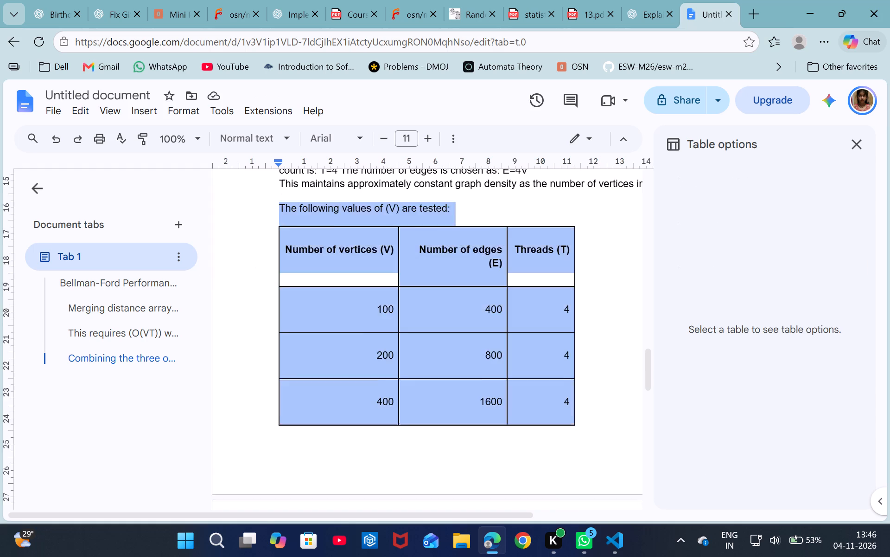
drag(300, 267, 361, 360)
scroll(361, 360, up, 4)
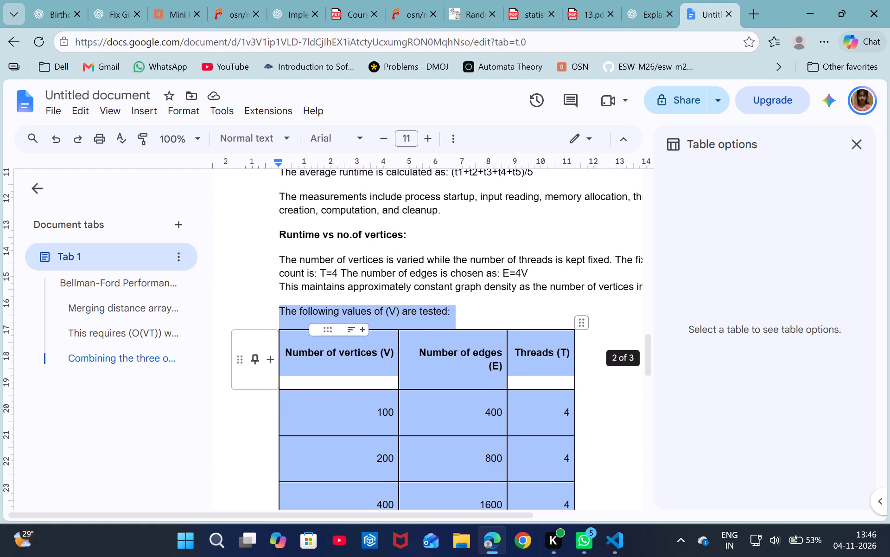
click(261, 307)
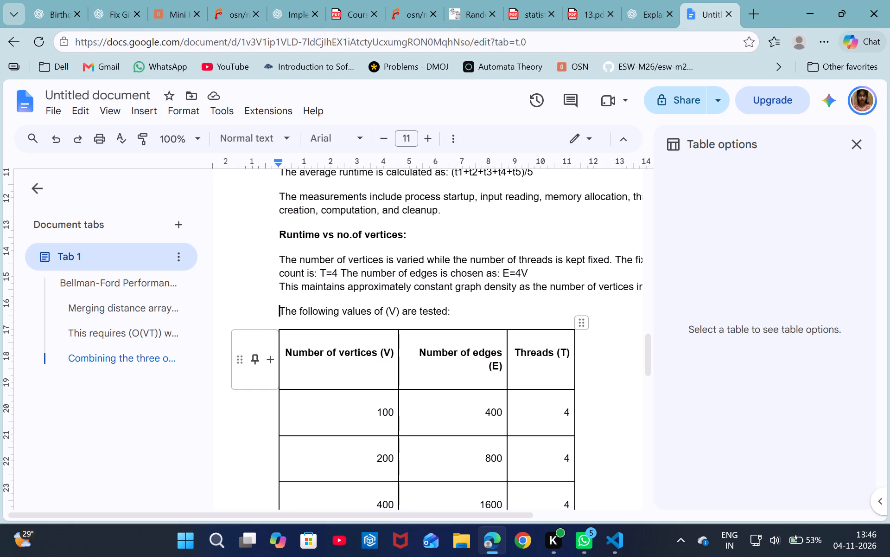
drag(255, 325, 351, 420)
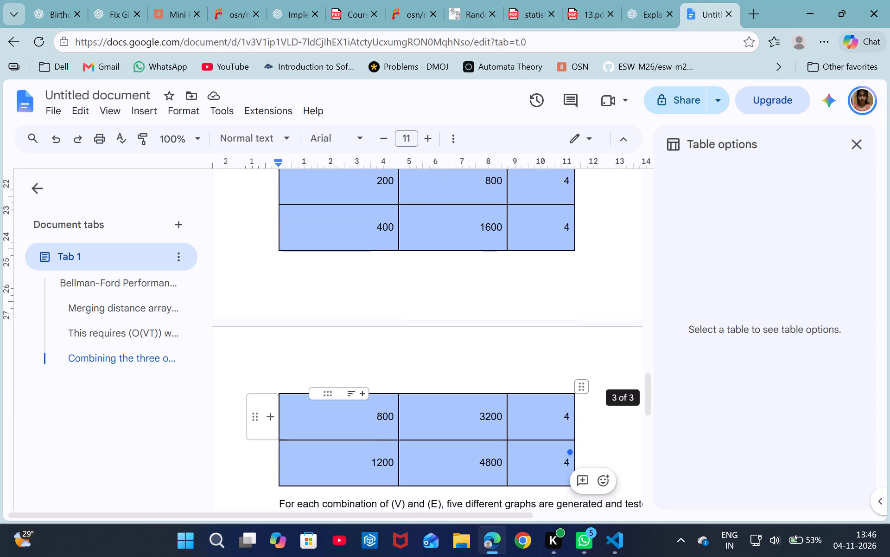
click(338, 332)
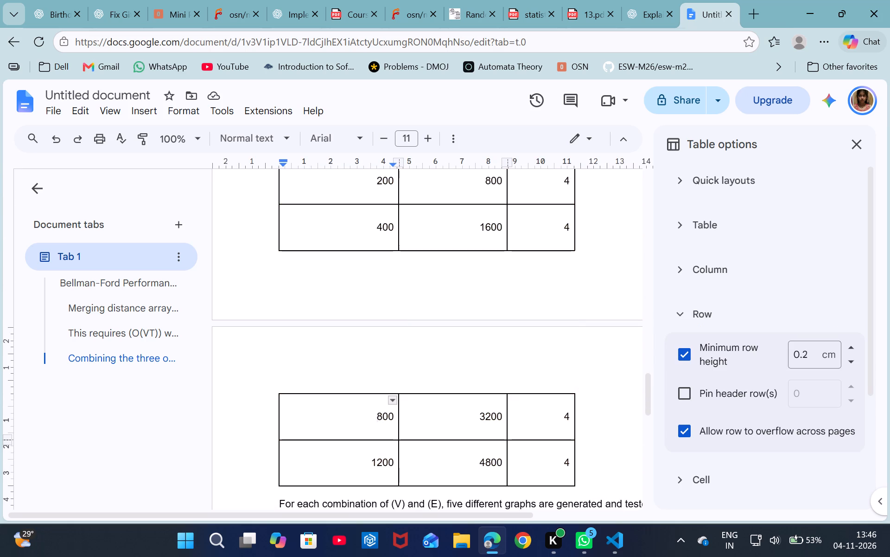
drag(580, 477, 364, 171)
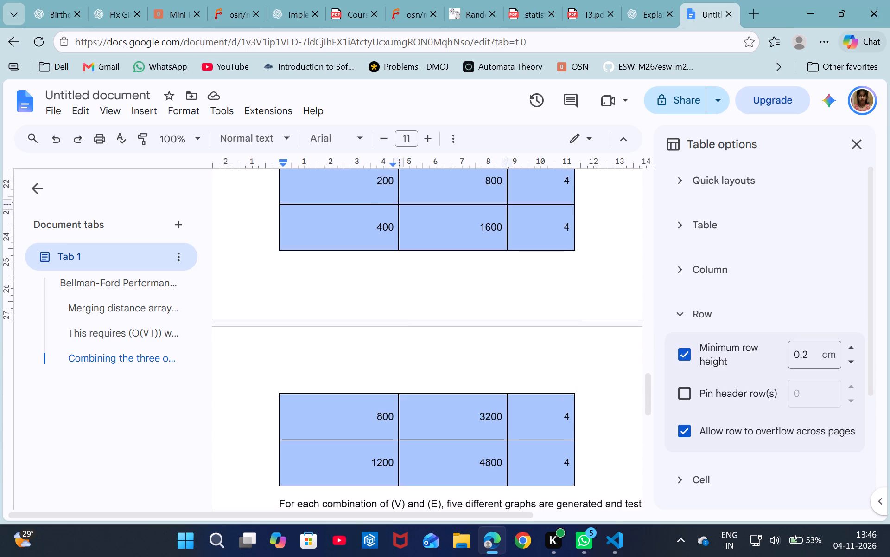
drag(364, 171, 348, 211)
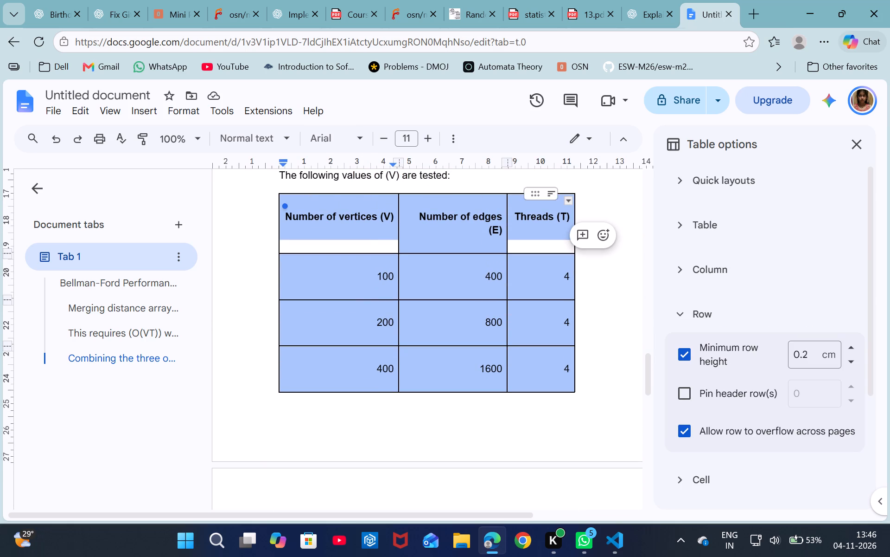
click(685, 354)
click(685, 354)
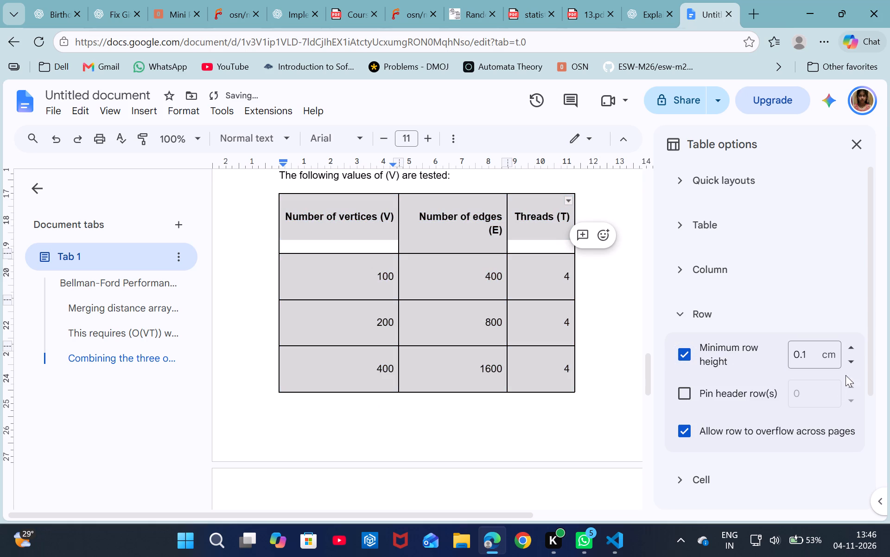
triple_click(850, 346)
triple_click(850, 346)
click(850, 346)
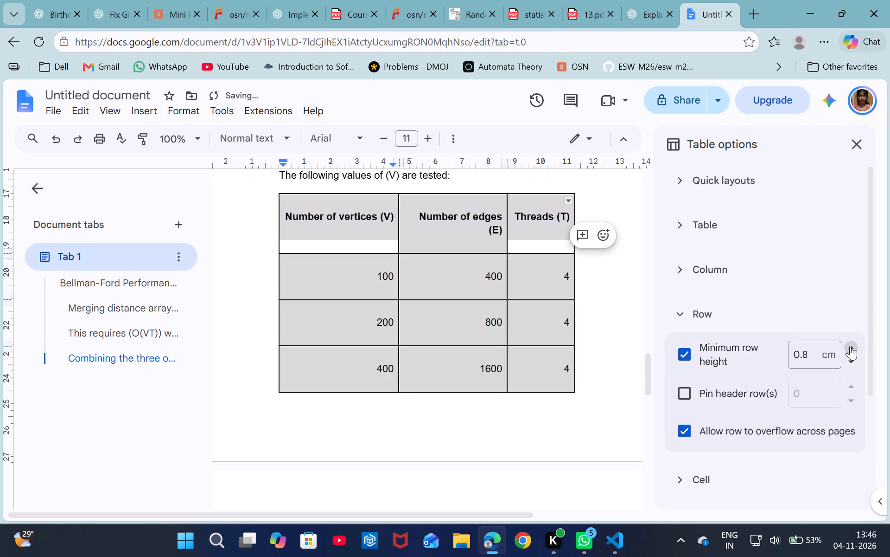
click(850, 346)
click(852, 357)
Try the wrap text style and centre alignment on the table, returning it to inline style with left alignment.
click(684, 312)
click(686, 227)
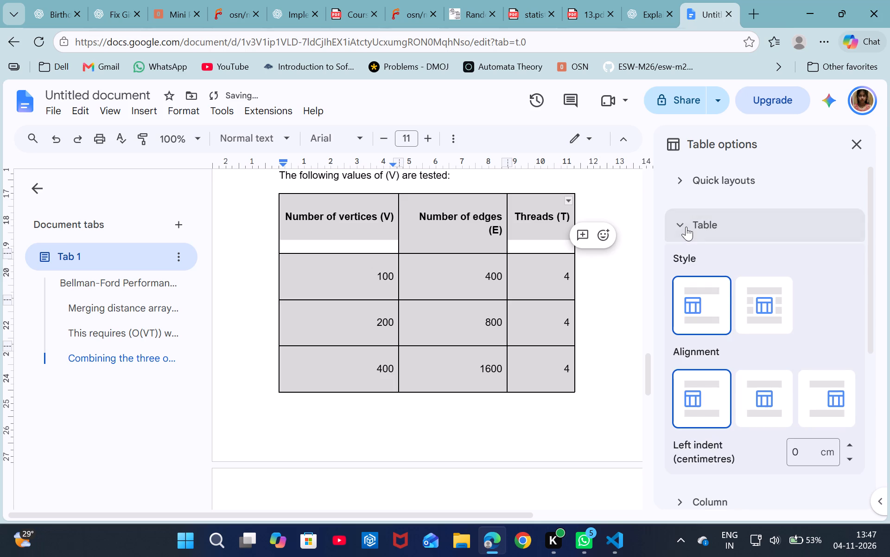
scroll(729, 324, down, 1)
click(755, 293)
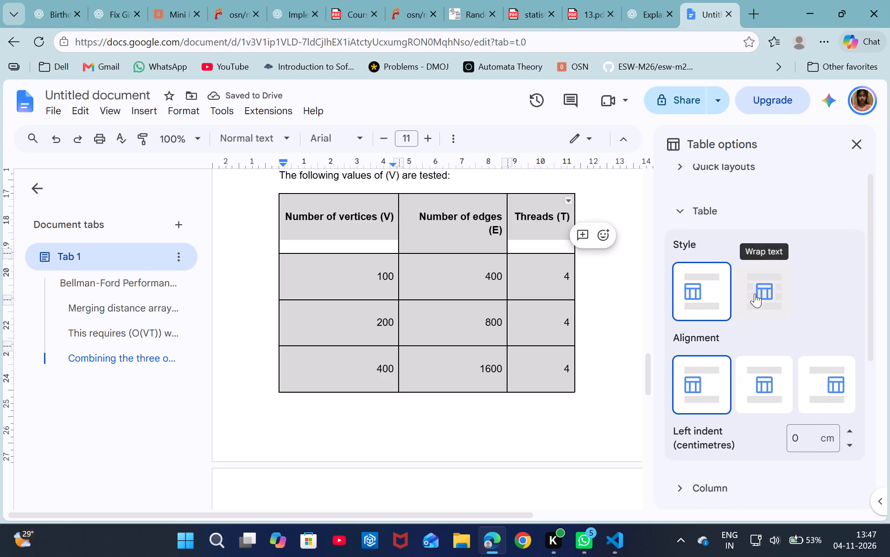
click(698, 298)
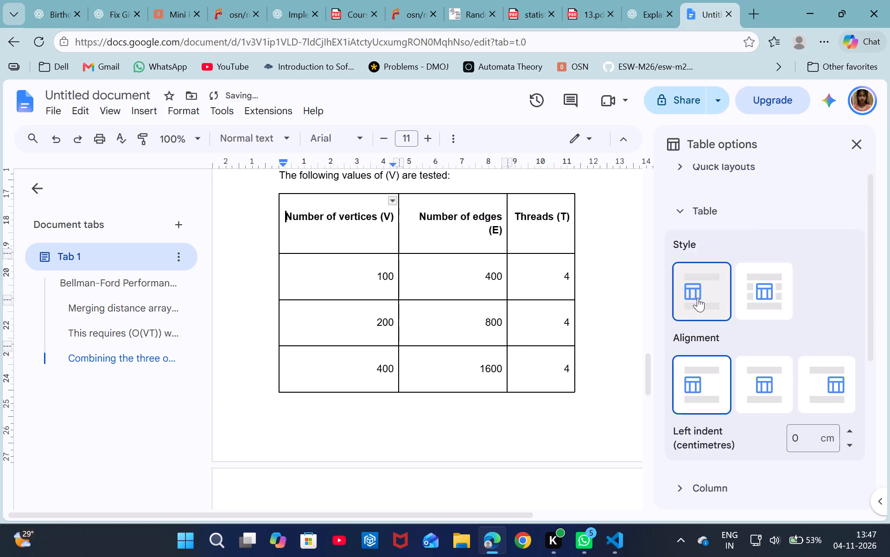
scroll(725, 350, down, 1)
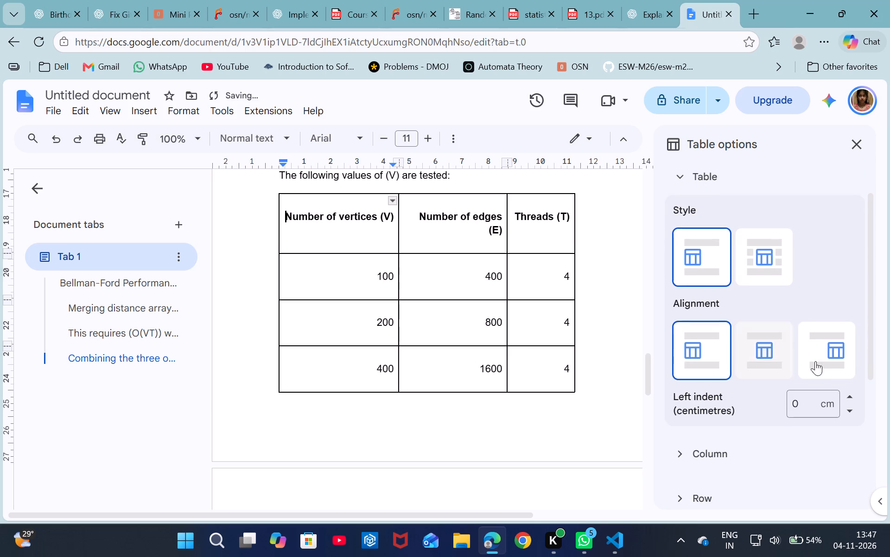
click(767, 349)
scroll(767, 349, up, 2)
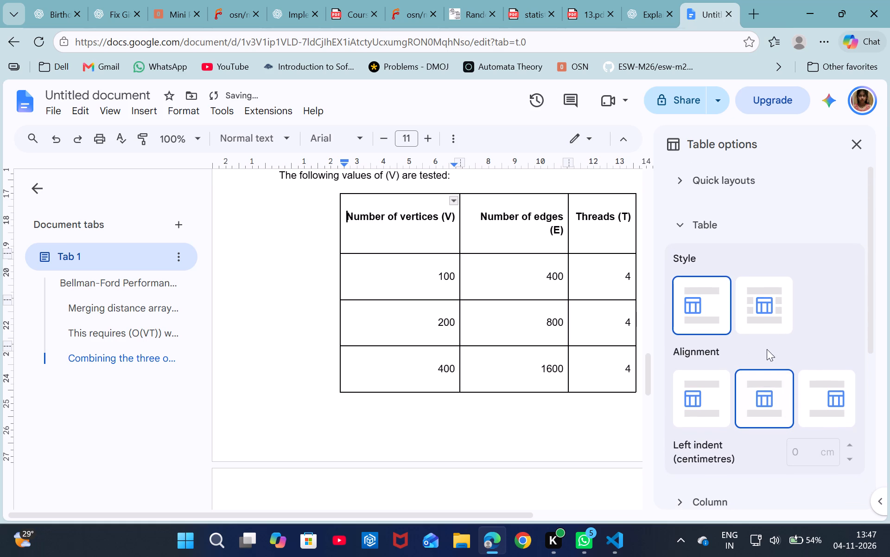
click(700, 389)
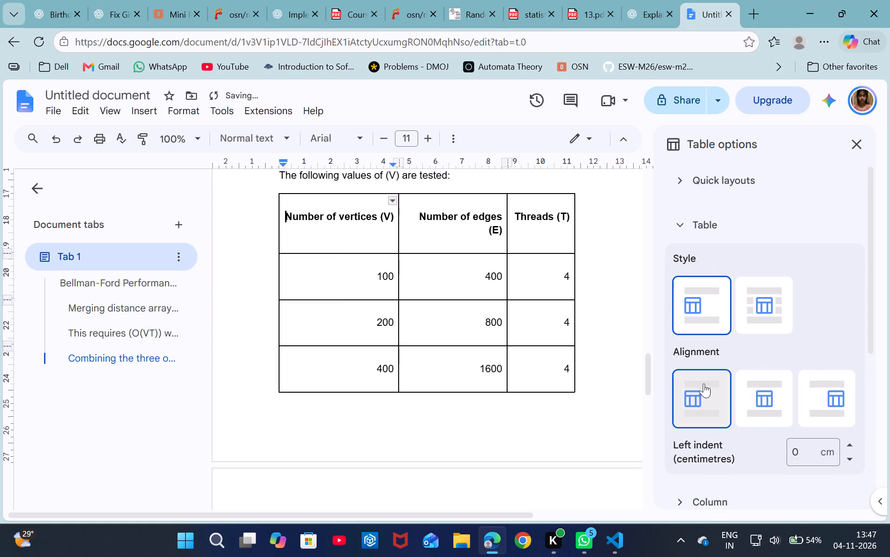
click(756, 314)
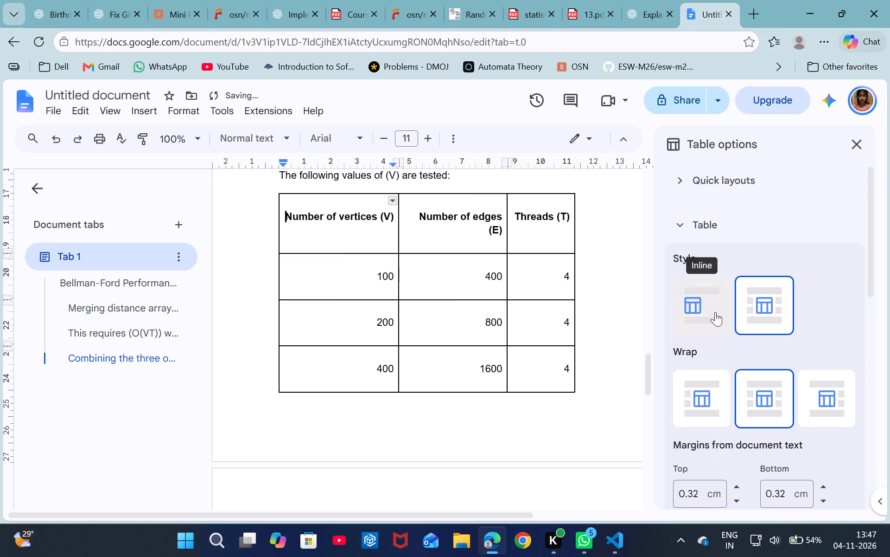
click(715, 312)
Set the inline table's alignment to right.
click(816, 394)
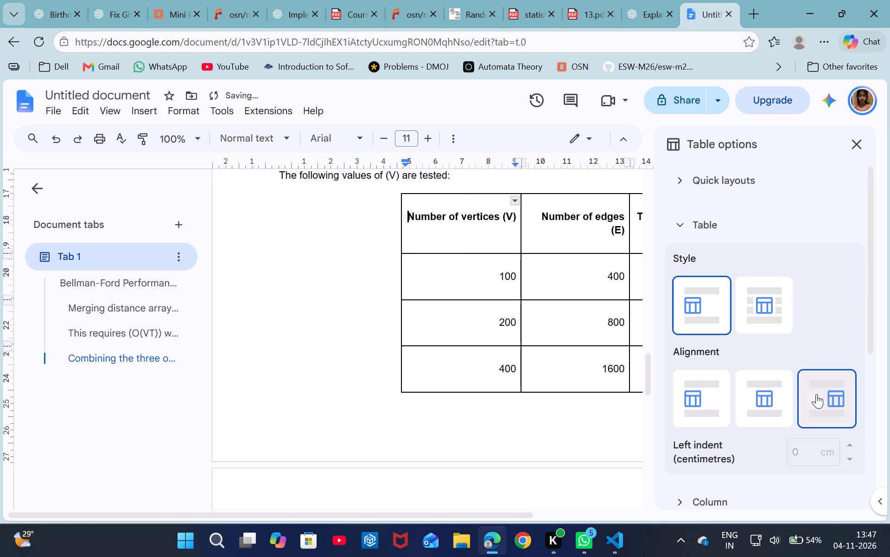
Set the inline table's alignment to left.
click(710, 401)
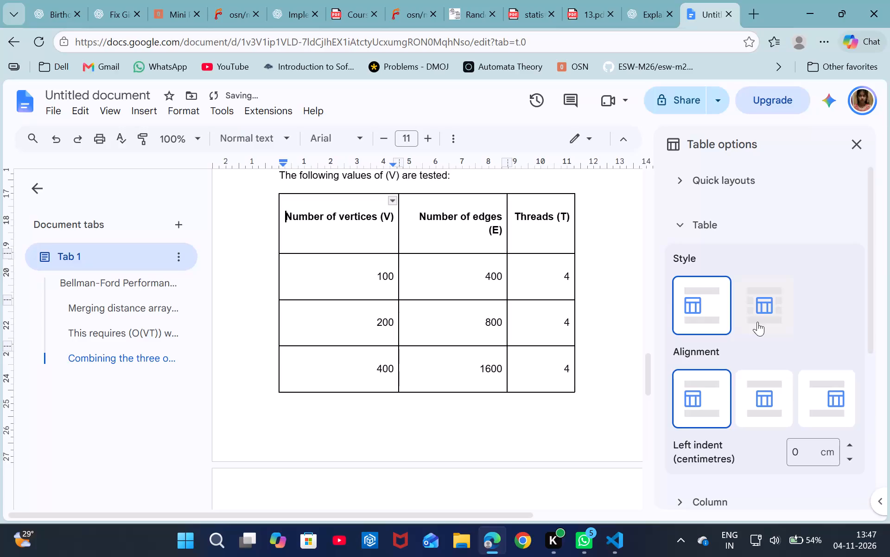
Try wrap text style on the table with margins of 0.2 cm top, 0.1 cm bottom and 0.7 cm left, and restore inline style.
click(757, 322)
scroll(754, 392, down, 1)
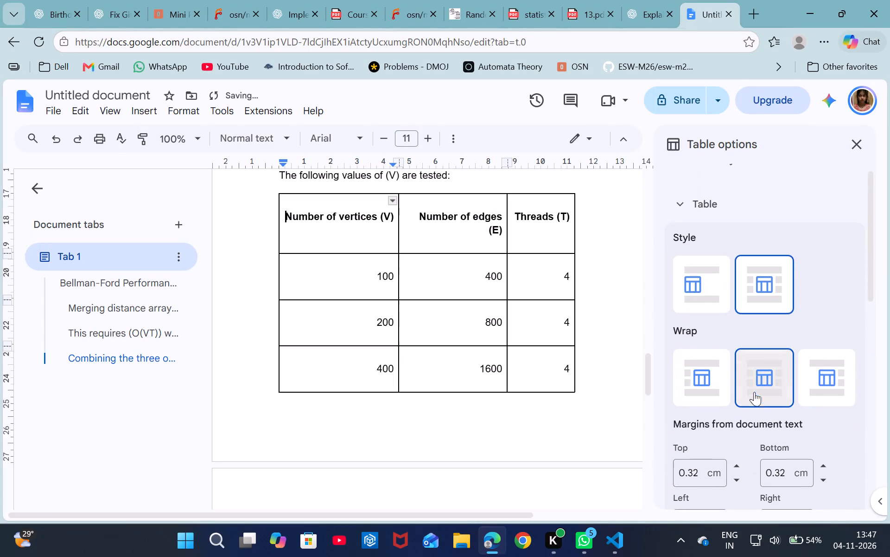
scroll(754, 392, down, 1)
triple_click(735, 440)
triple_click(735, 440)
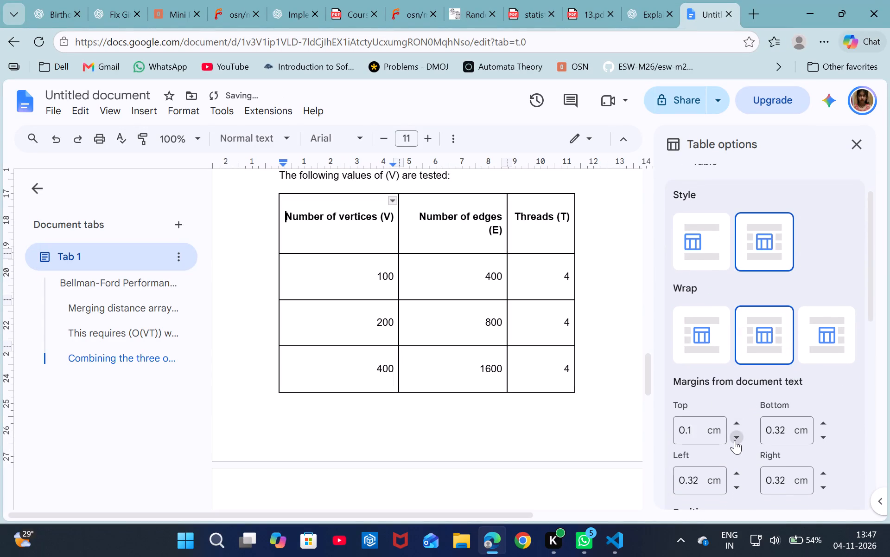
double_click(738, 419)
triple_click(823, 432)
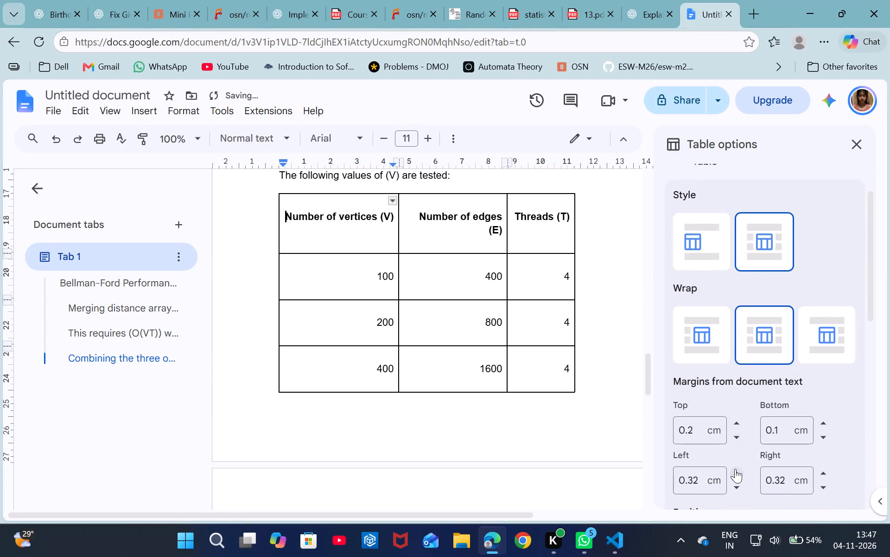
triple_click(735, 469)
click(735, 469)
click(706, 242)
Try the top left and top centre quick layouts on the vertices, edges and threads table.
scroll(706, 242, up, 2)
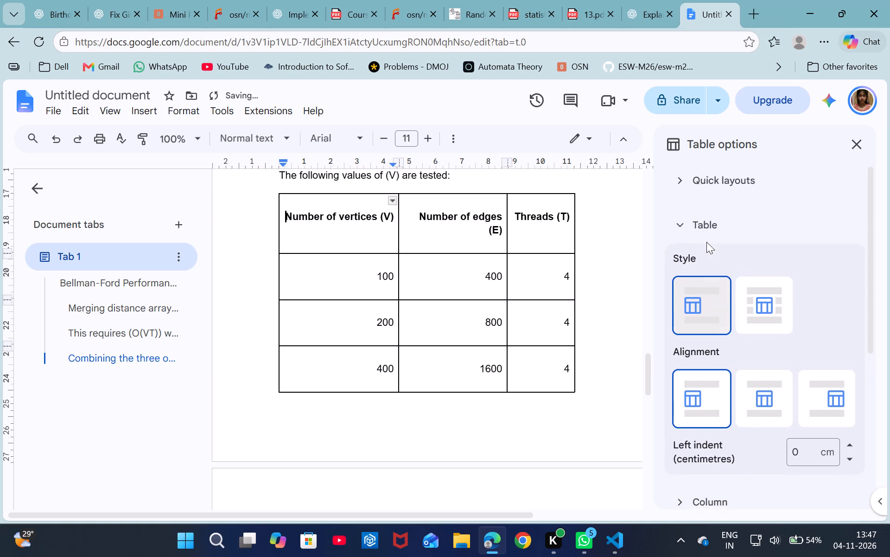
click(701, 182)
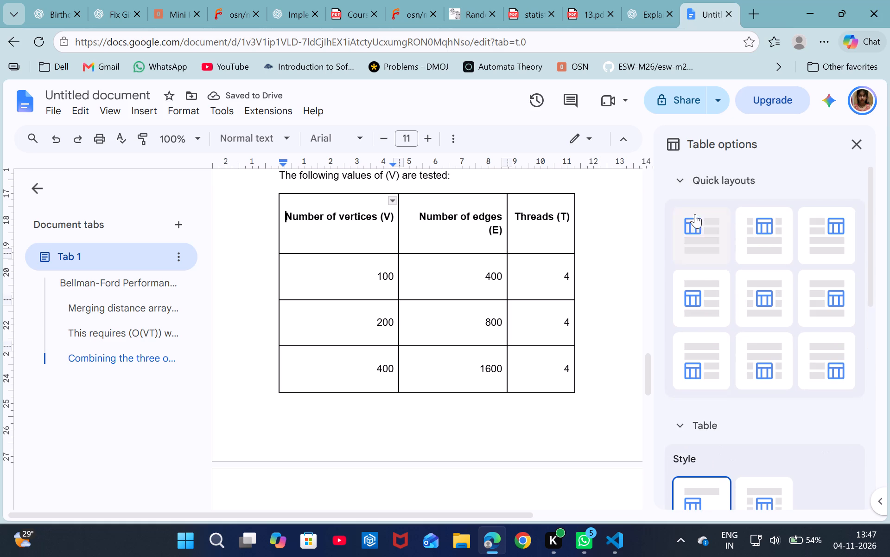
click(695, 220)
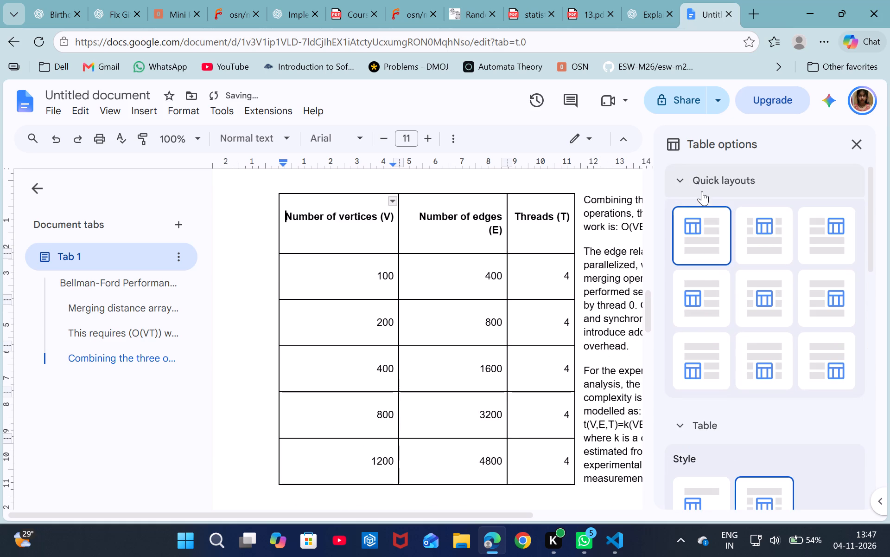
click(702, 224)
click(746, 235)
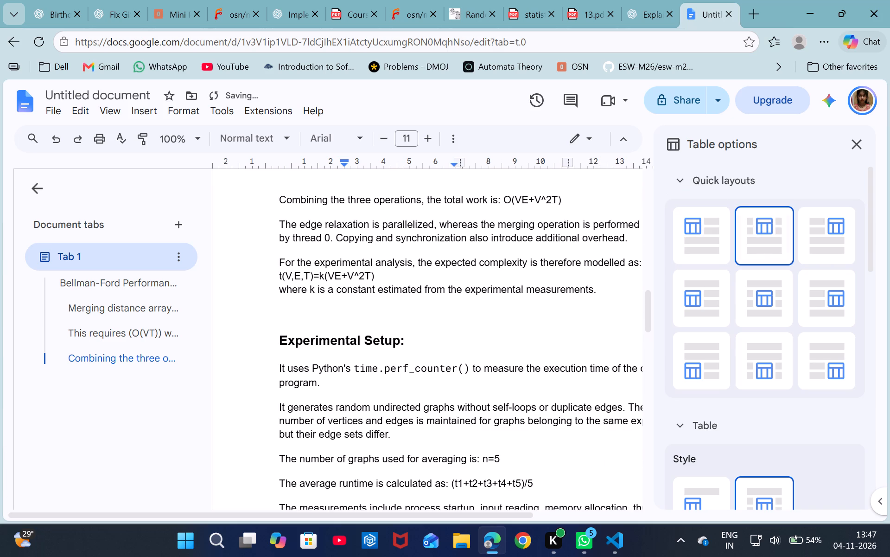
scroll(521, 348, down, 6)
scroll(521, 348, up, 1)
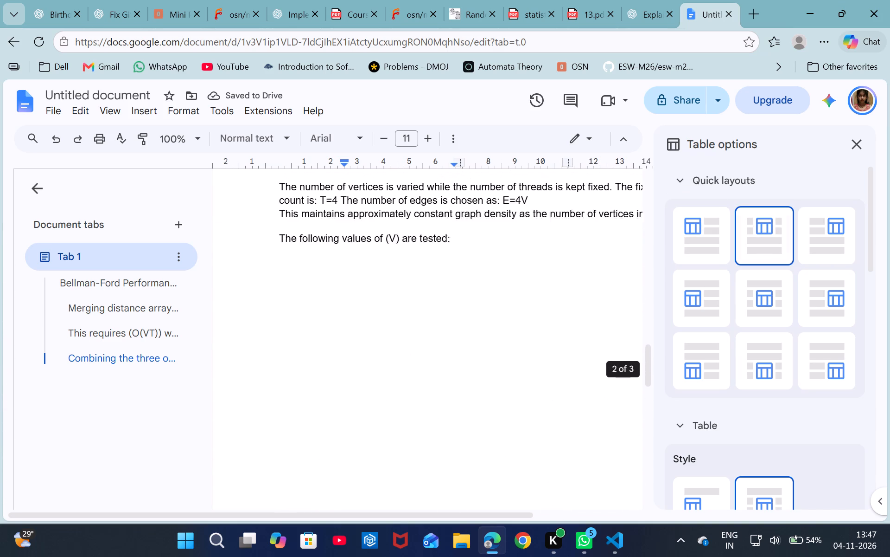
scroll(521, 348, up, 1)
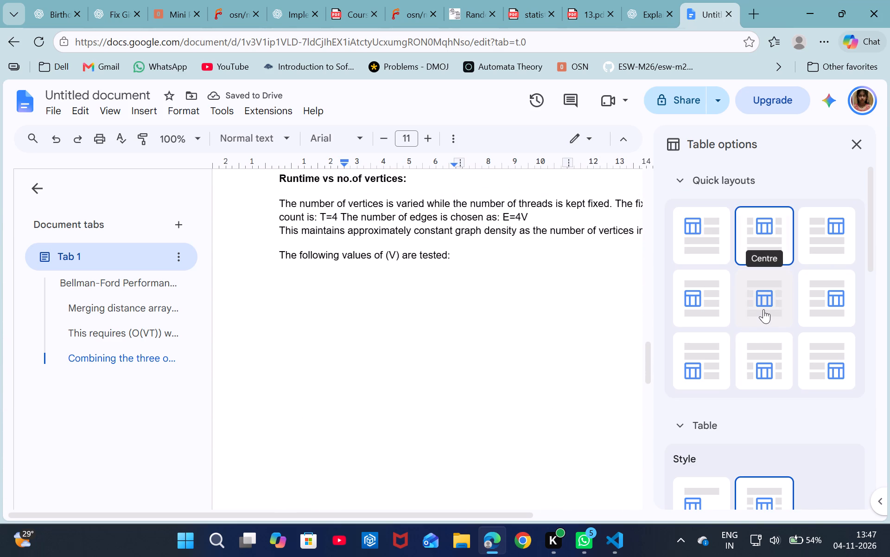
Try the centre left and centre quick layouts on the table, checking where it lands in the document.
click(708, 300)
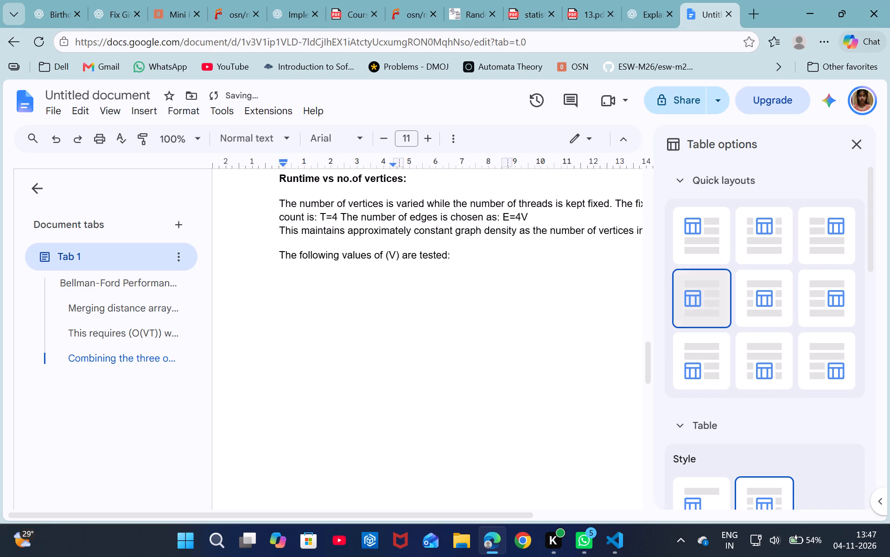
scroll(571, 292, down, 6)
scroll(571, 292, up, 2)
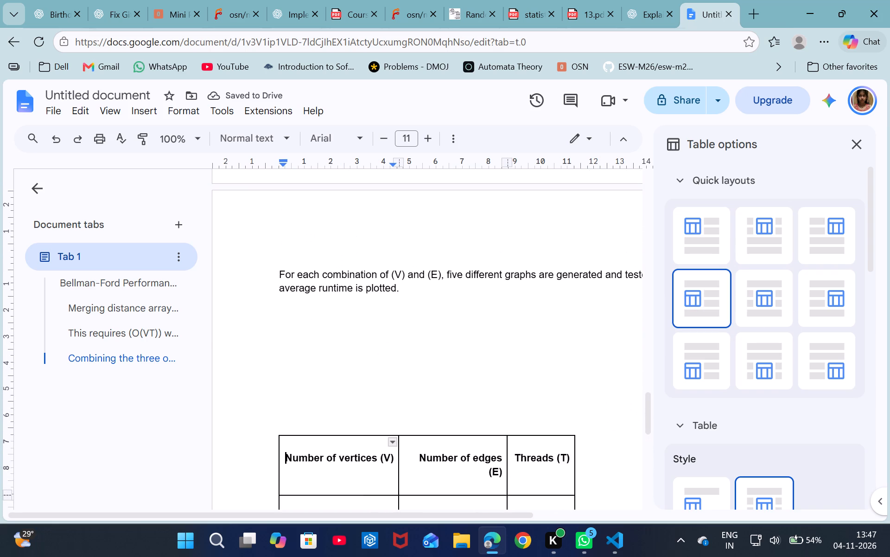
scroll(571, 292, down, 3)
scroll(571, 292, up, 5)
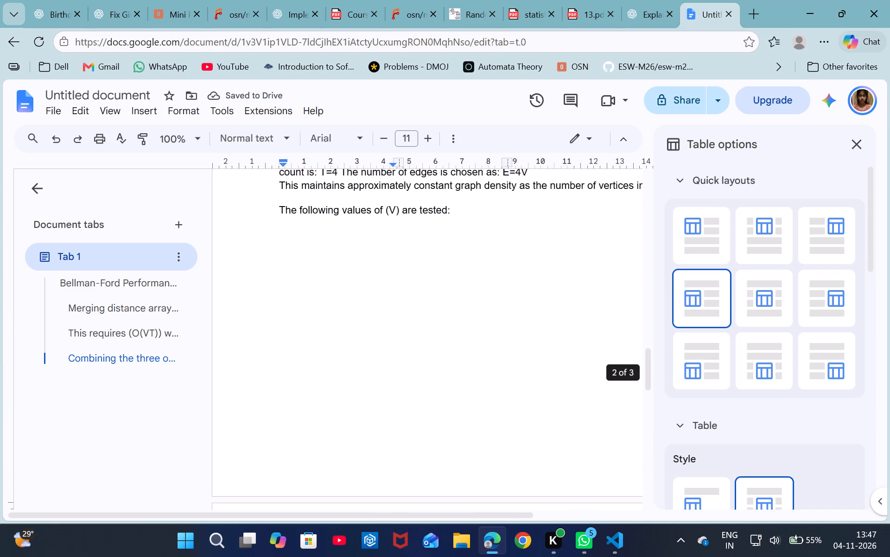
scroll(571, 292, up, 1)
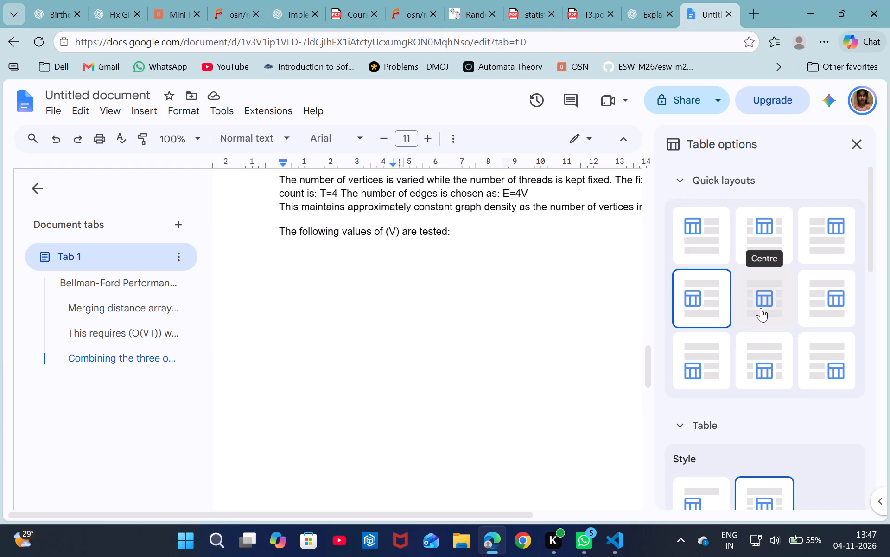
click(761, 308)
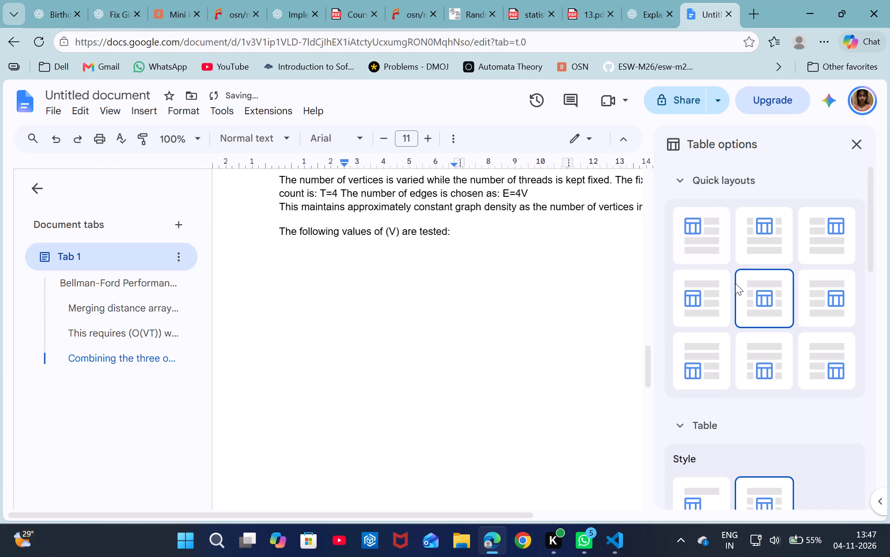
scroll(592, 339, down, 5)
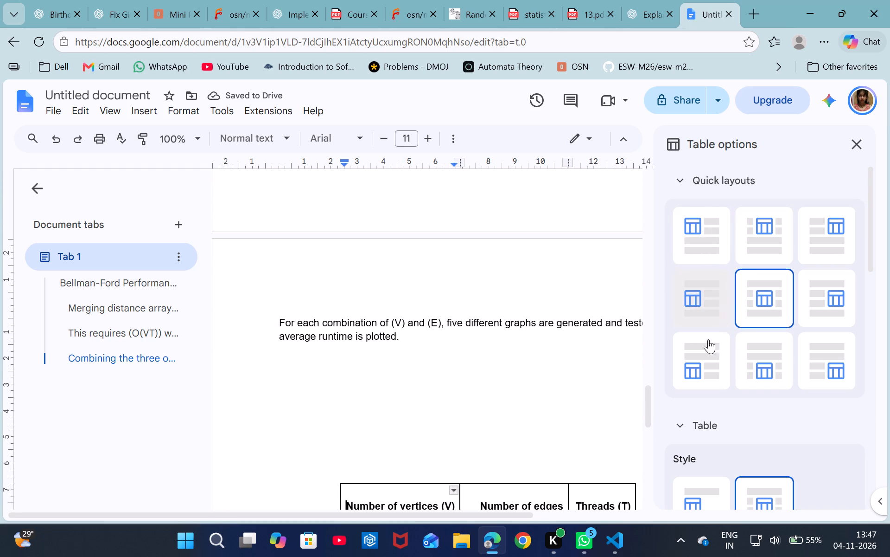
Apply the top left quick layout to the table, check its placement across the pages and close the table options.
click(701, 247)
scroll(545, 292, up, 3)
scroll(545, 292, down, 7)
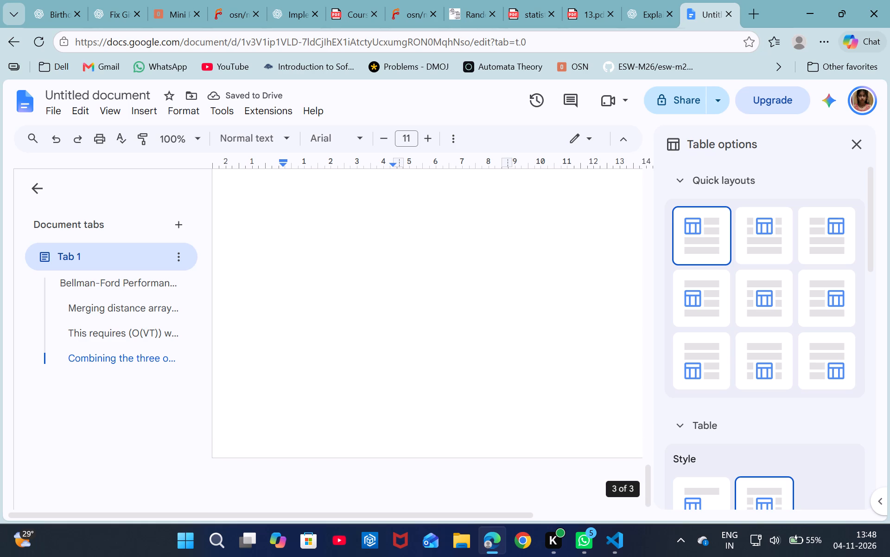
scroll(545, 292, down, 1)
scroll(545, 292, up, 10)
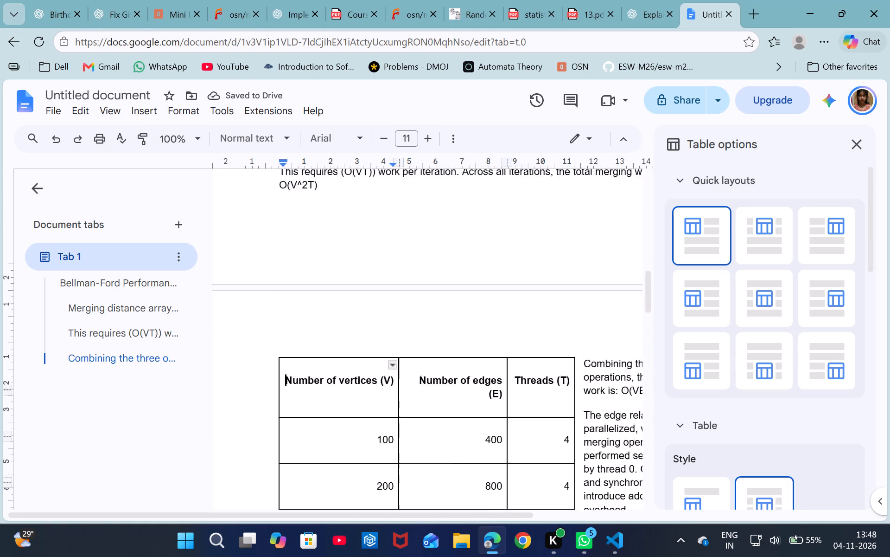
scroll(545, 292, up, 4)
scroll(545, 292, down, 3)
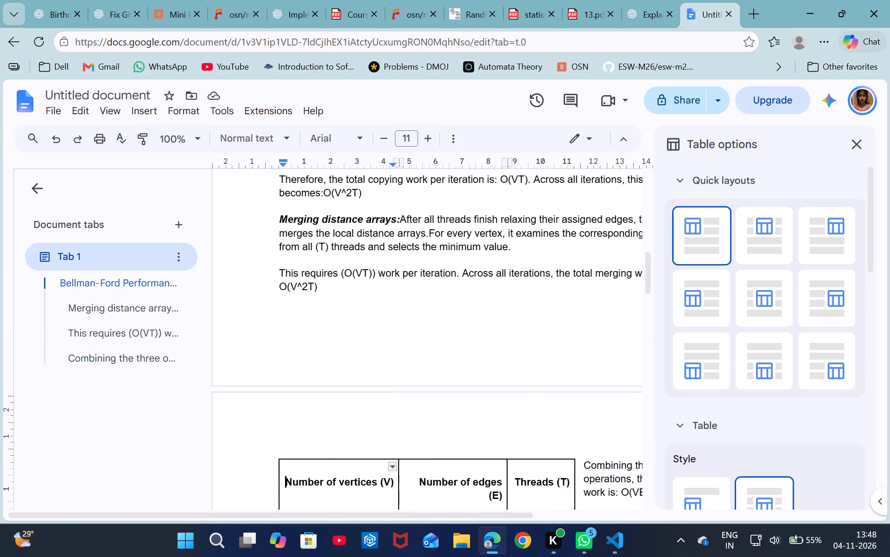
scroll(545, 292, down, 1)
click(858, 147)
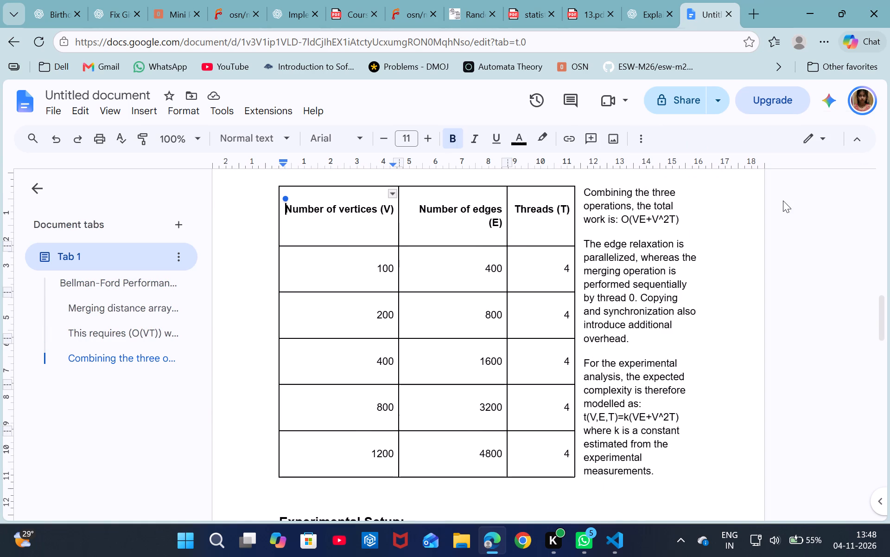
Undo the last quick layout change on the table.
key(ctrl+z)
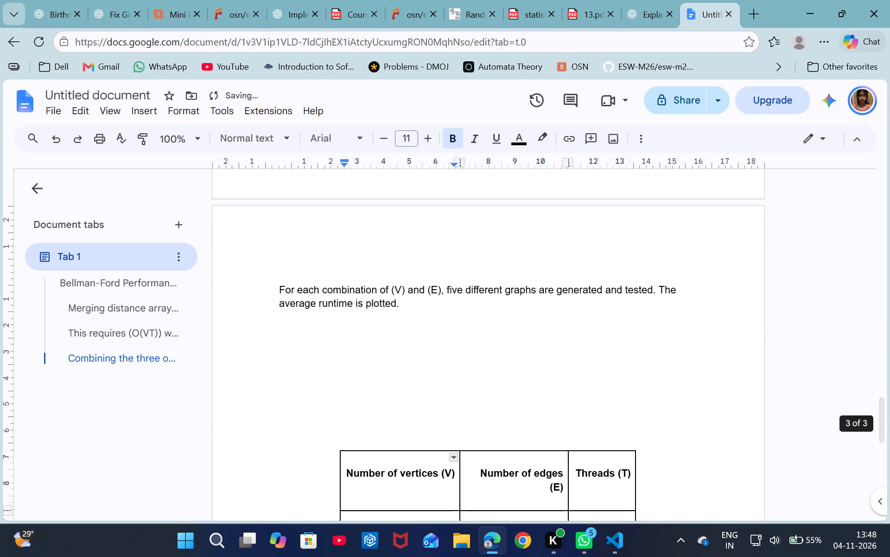
scroll(636, 345, up, 8)
scroll(636, 345, down, 2)
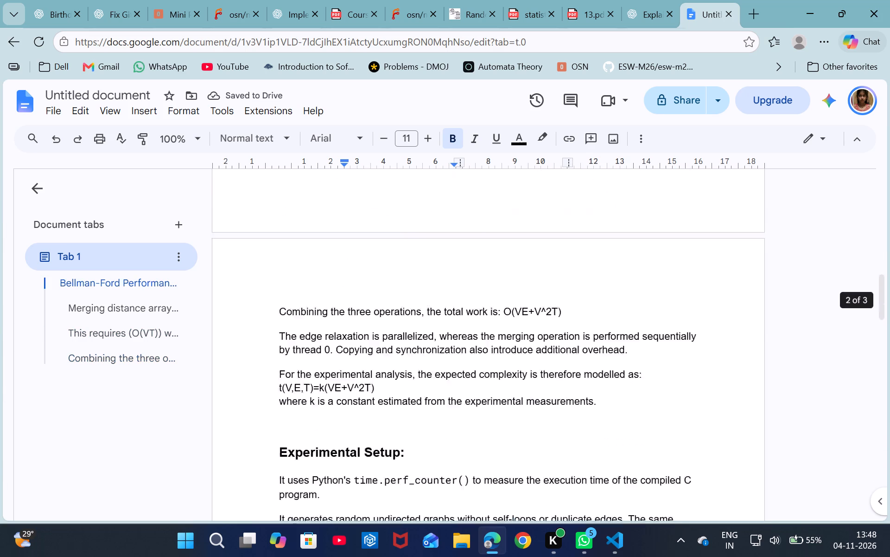
scroll(636, 345, down, 7)
scroll(636, 345, up, 3)
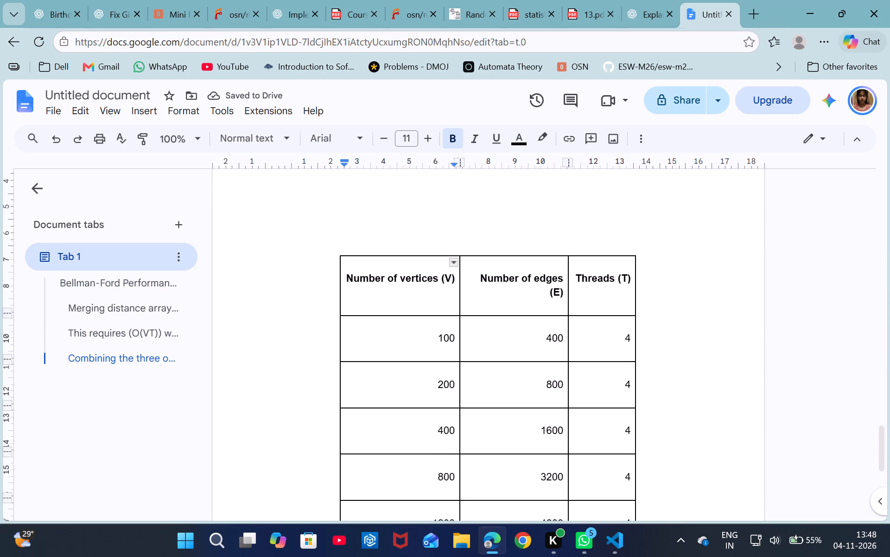
scroll(636, 345, up, 1)
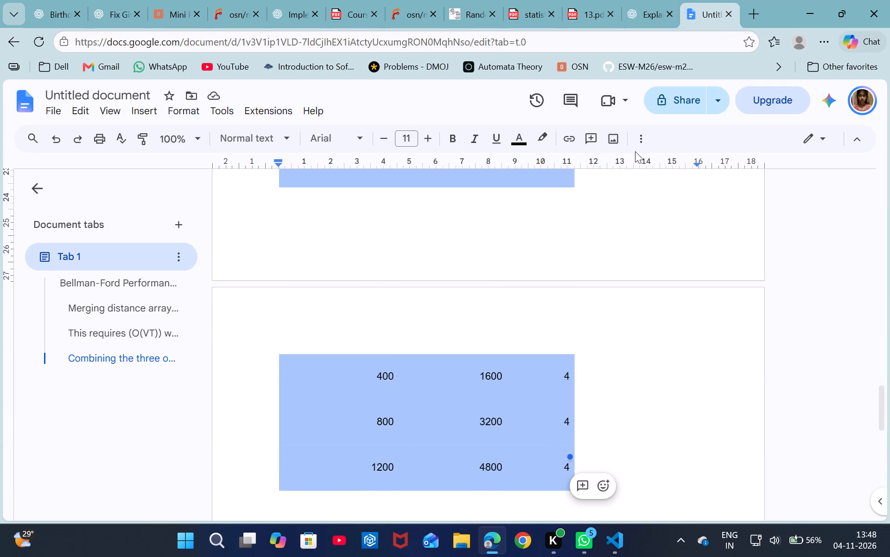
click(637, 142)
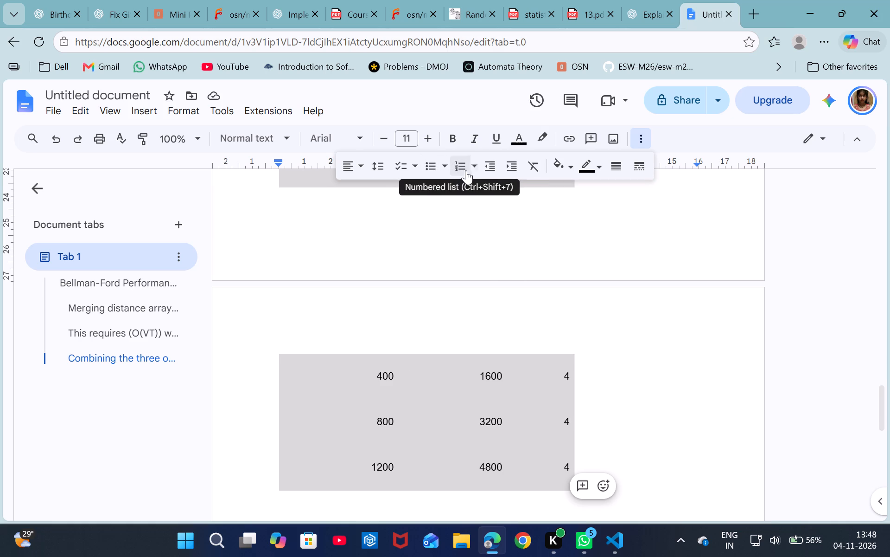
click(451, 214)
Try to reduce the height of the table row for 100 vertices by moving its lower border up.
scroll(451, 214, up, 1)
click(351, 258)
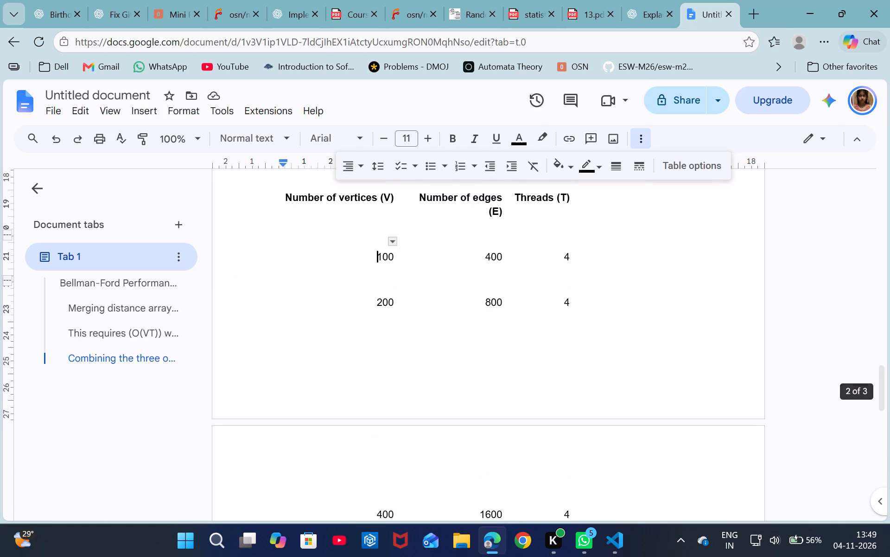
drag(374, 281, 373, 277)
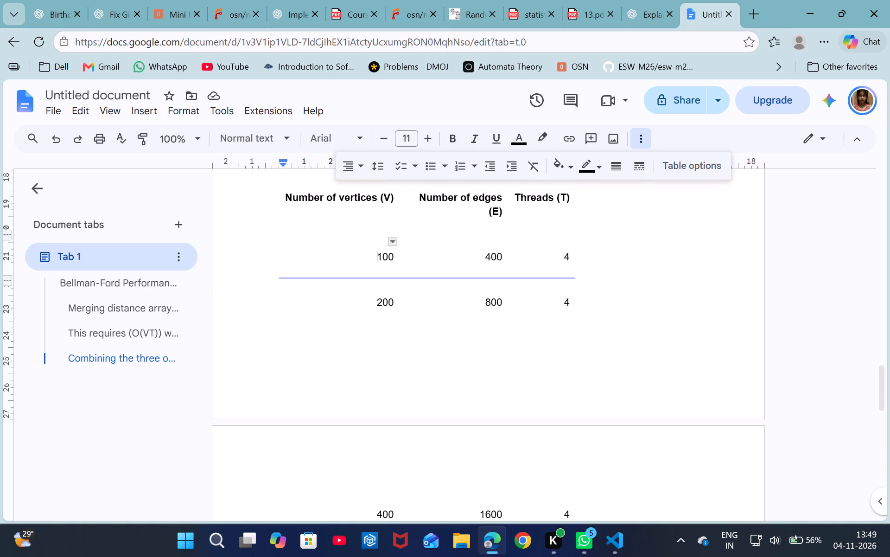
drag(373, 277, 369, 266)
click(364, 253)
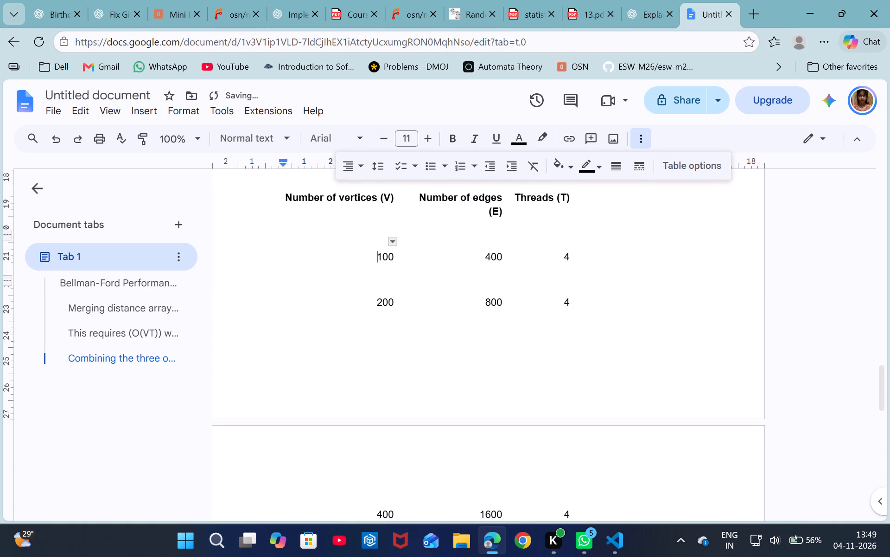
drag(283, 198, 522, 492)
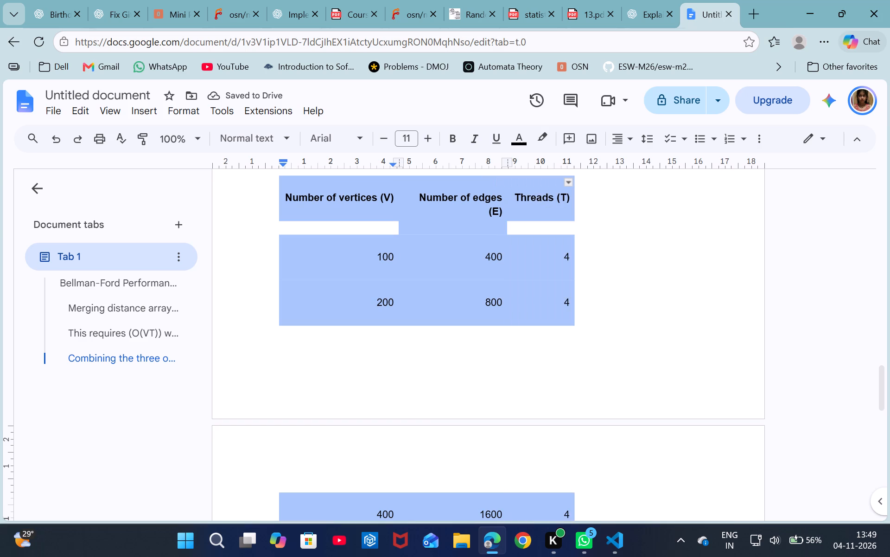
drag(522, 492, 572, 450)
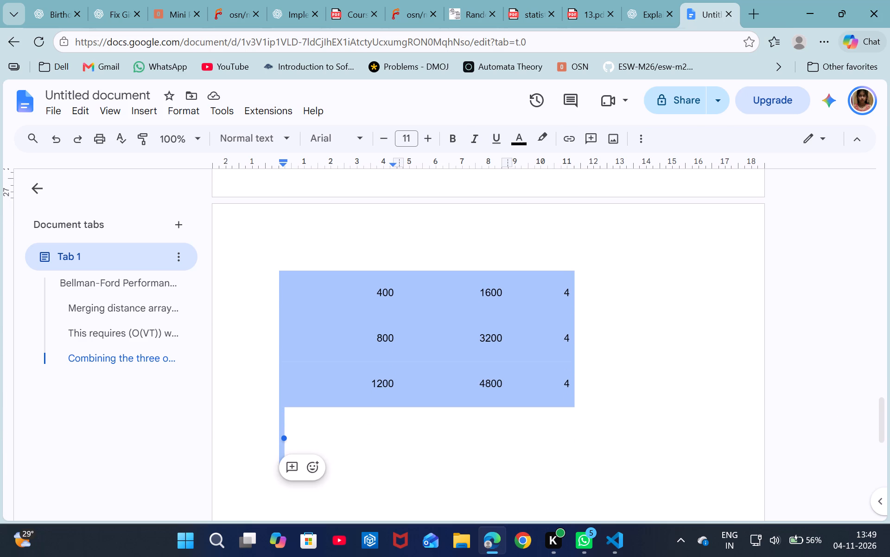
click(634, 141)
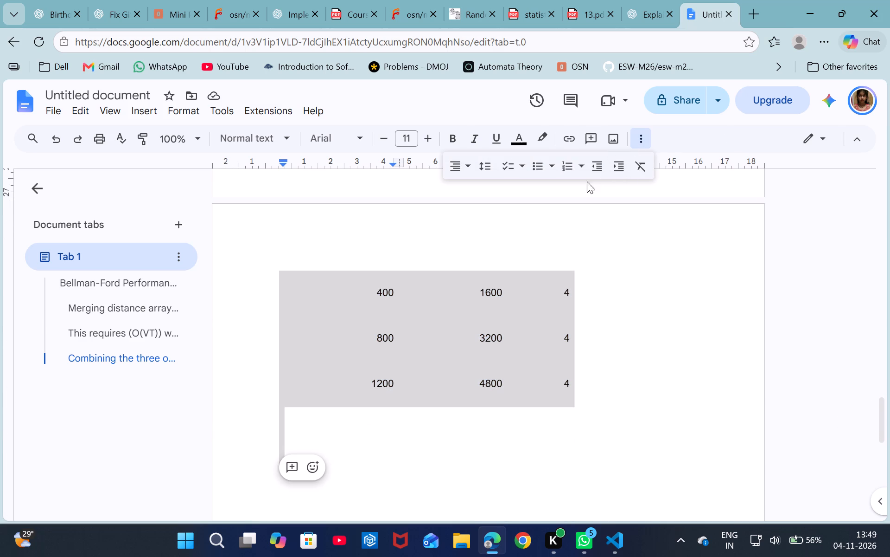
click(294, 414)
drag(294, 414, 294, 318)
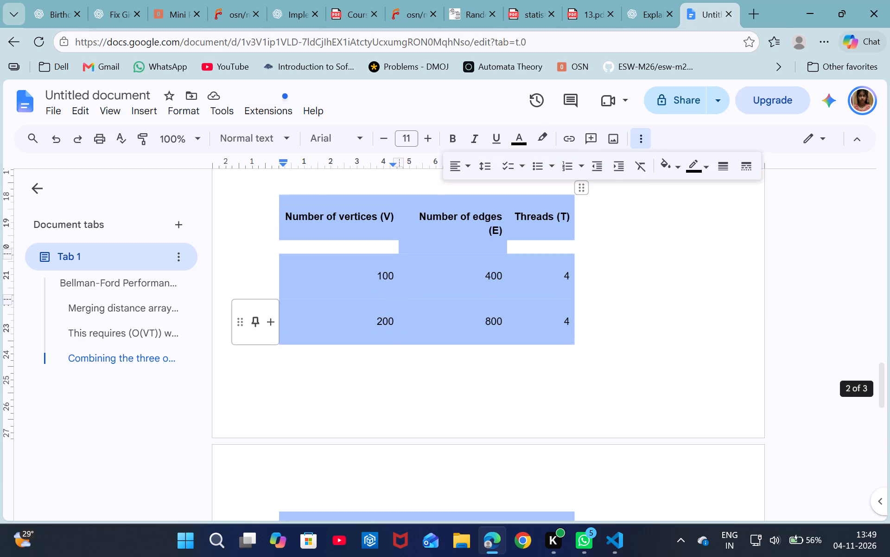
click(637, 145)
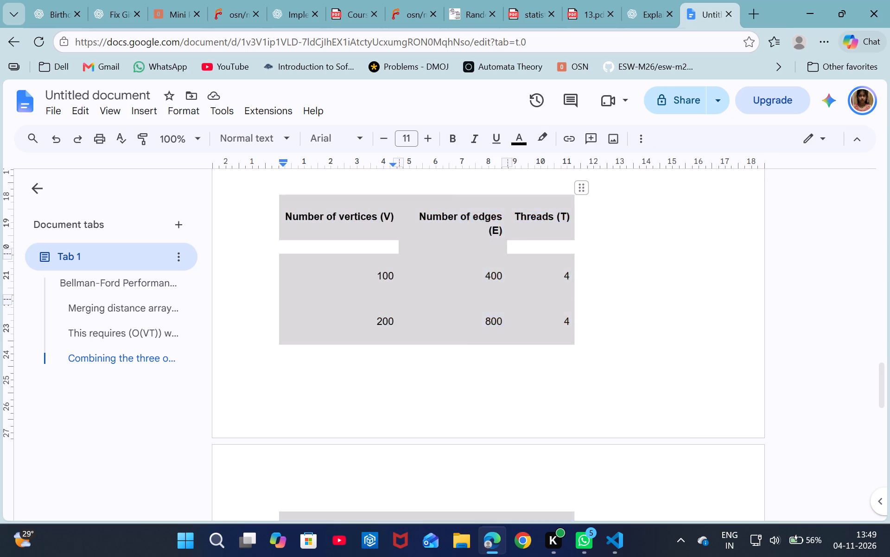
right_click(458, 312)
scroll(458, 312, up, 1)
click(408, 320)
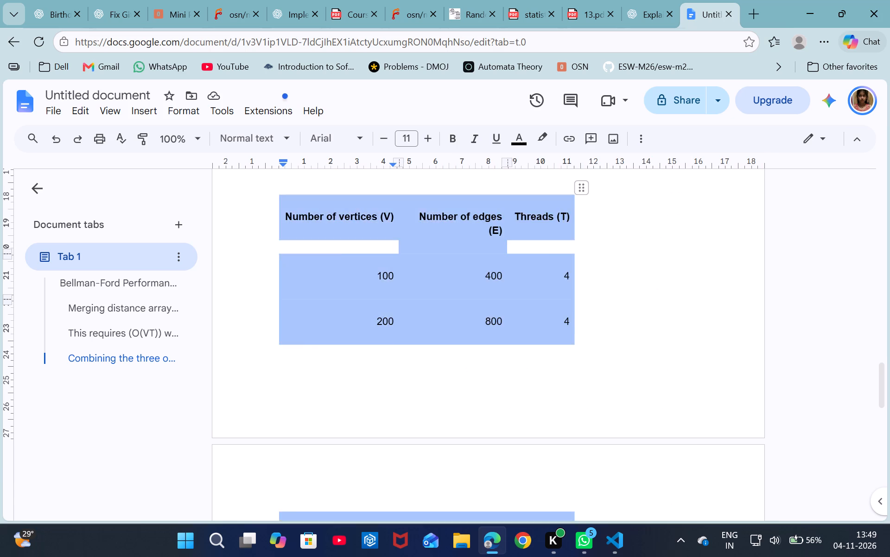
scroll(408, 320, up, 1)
Open the table options for all rows of the pasted table and set its left indent to 0.1 cm.
drag(282, 283, 460, 422)
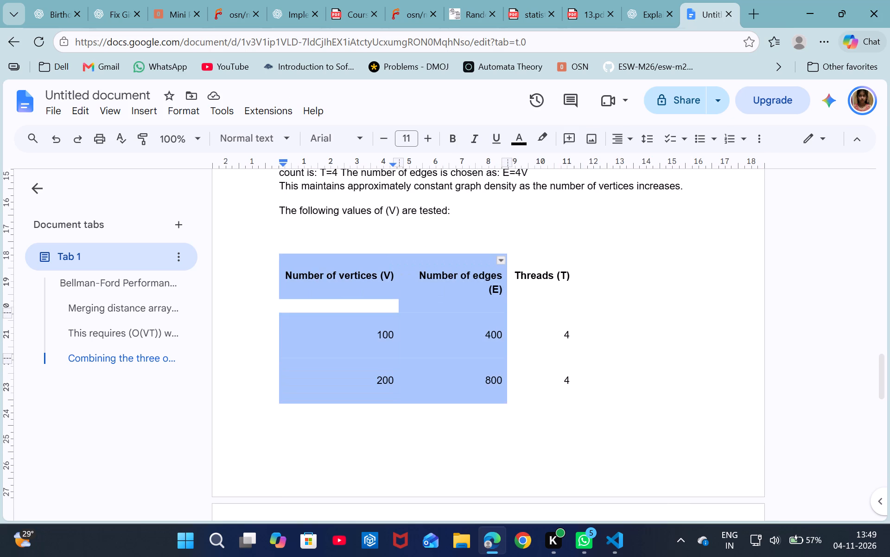
drag(460, 422, 527, 522)
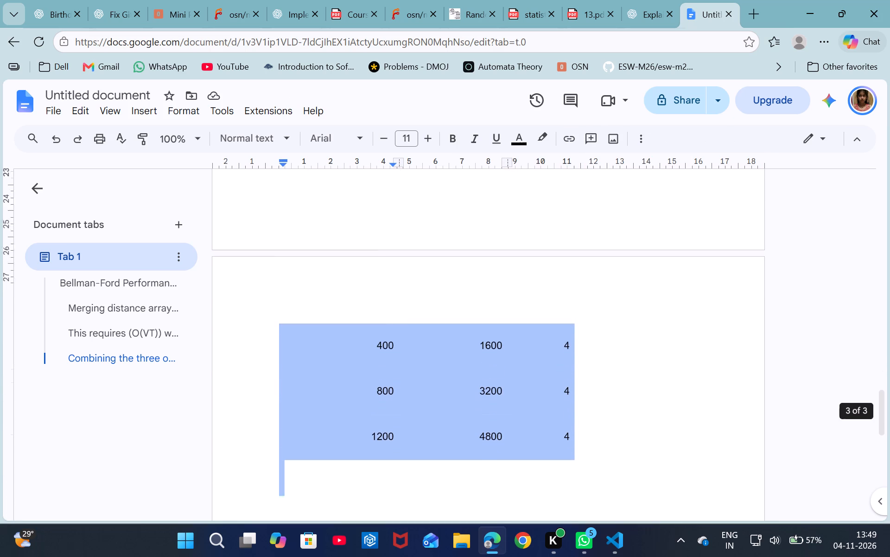
drag(527, 522, 558, 377)
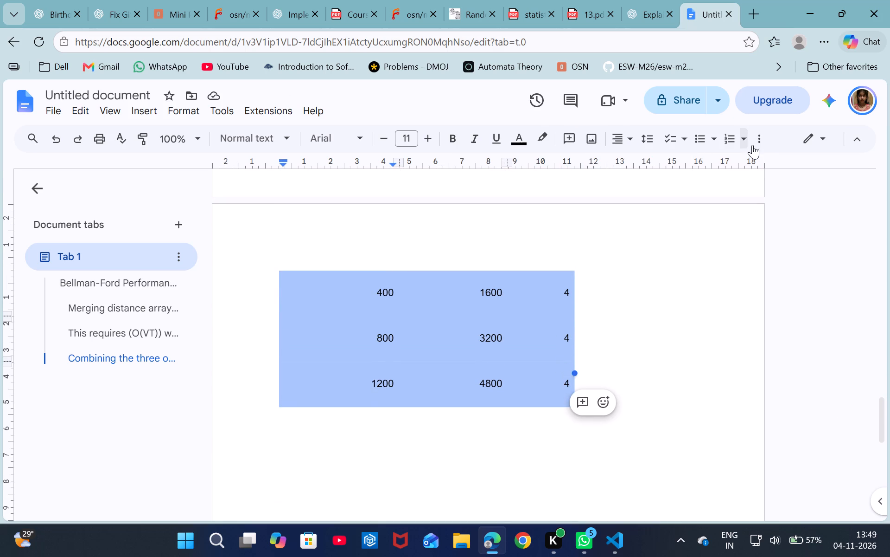
click(757, 140)
click(731, 171)
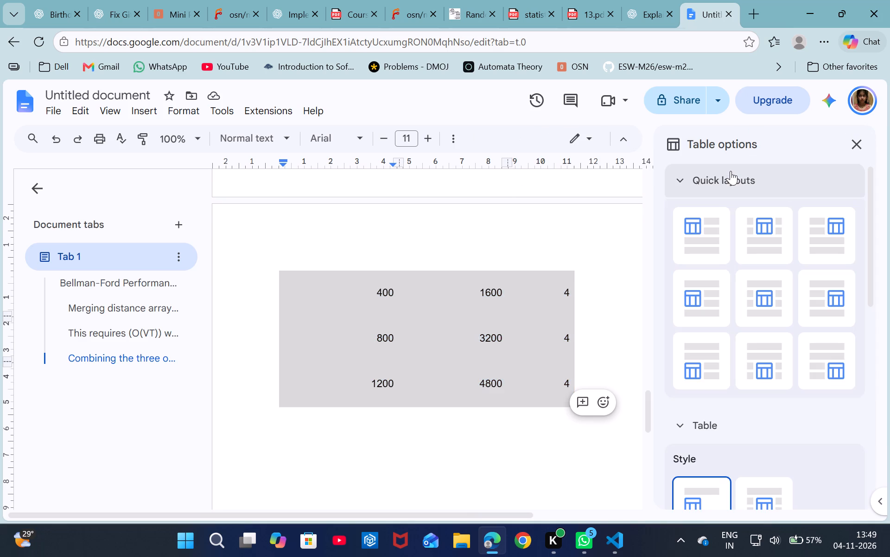
scroll(731, 266, down, 4)
scroll(731, 266, up, 3)
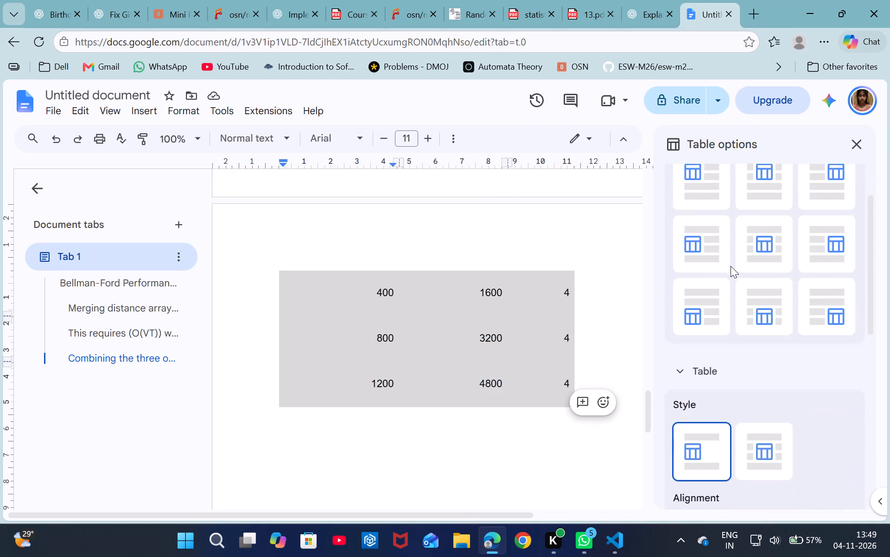
click(689, 182)
scroll(699, 282, down, 1)
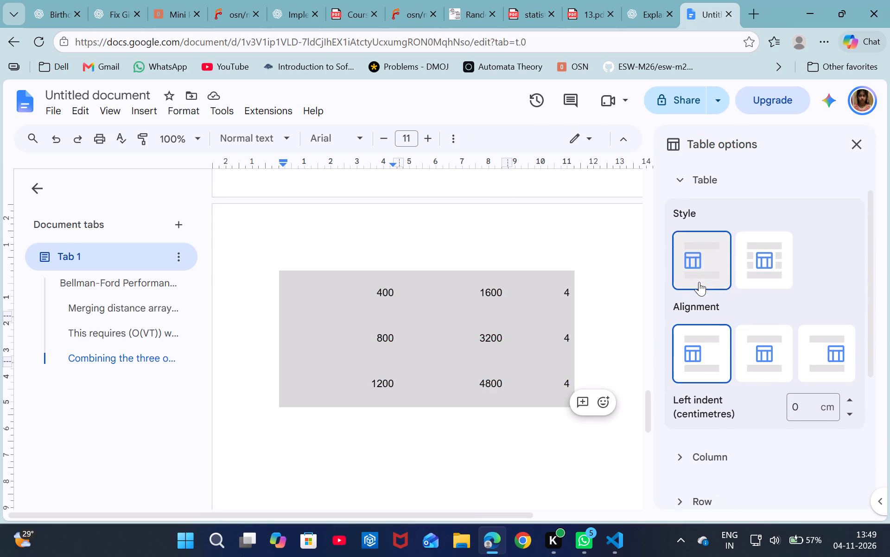
scroll(699, 282, down, 1)
click(848, 375)
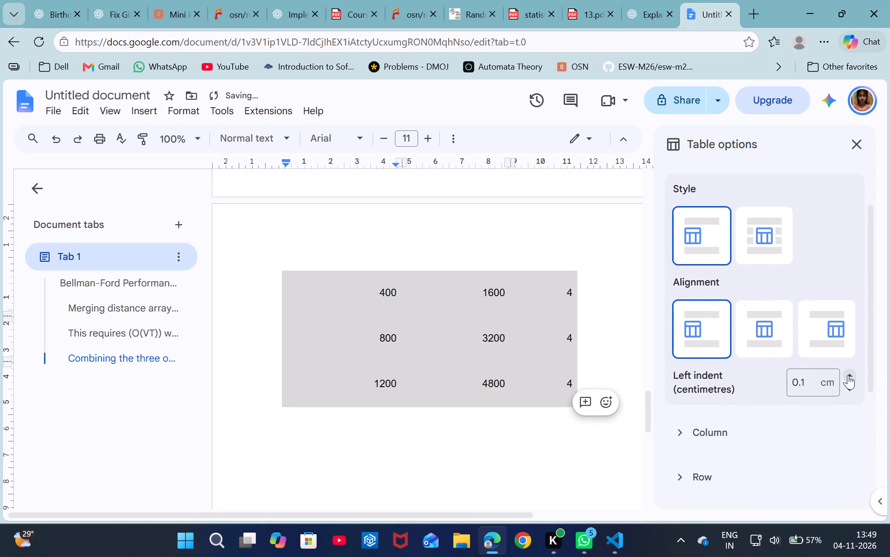
click(848, 375)
triple_click(848, 375)
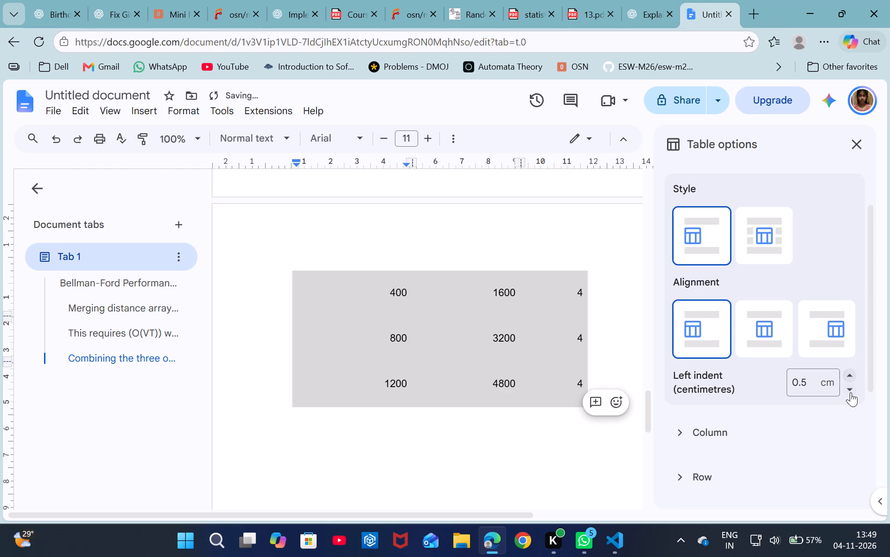
triple_click(851, 393)
click(851, 393)
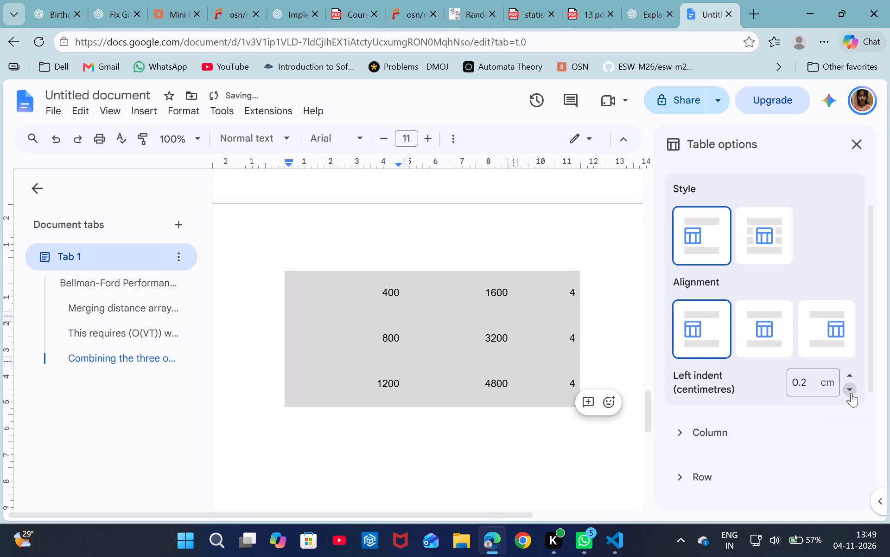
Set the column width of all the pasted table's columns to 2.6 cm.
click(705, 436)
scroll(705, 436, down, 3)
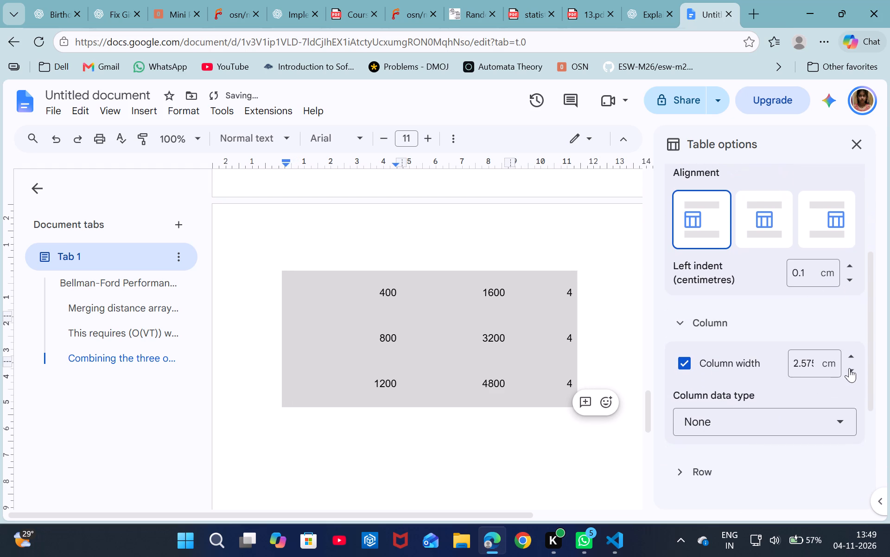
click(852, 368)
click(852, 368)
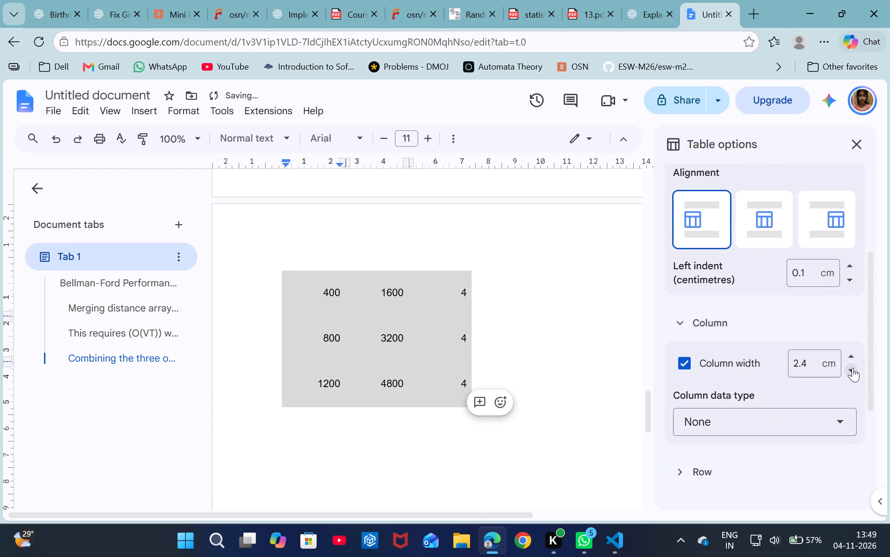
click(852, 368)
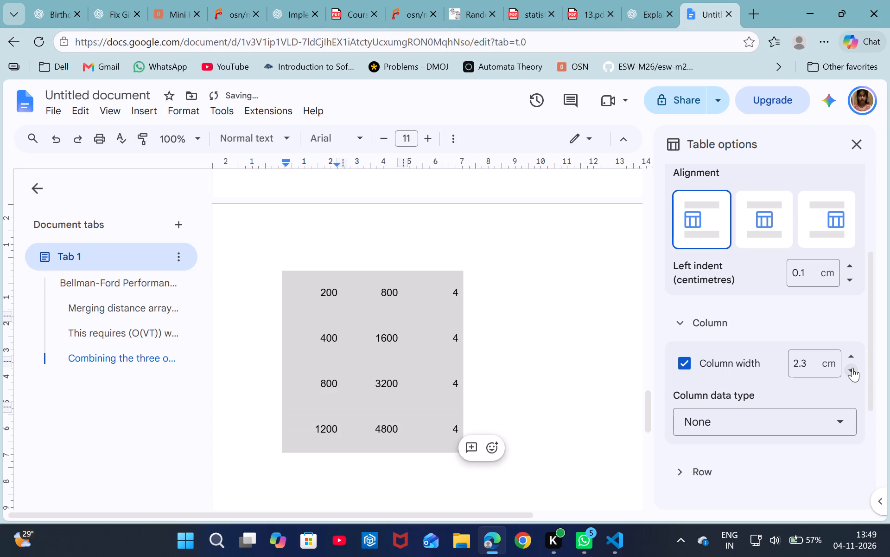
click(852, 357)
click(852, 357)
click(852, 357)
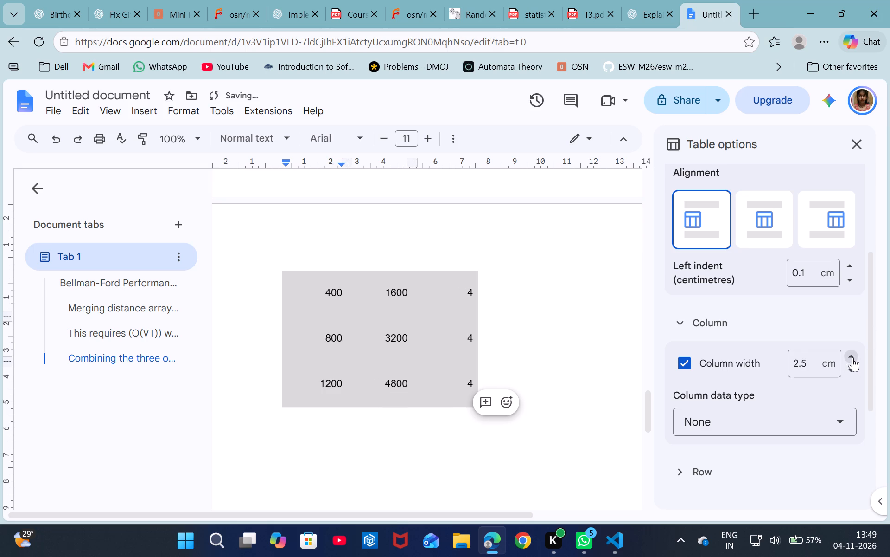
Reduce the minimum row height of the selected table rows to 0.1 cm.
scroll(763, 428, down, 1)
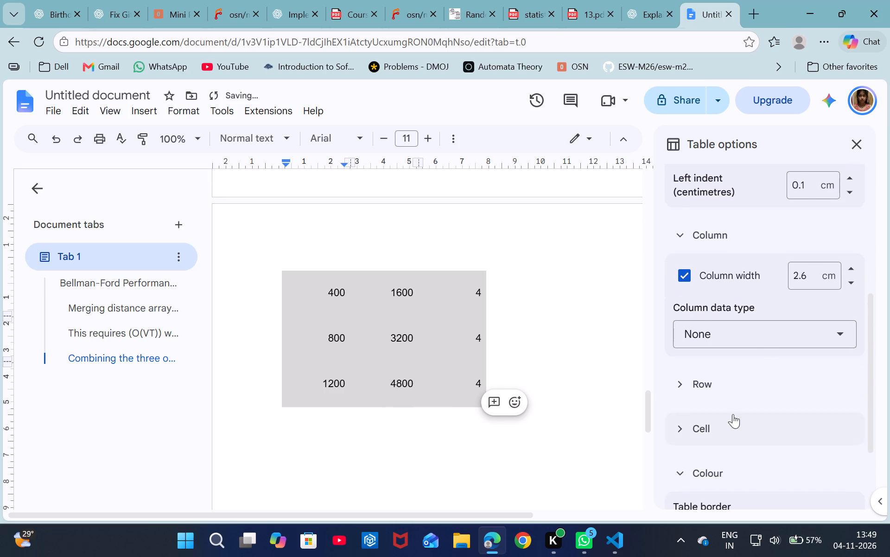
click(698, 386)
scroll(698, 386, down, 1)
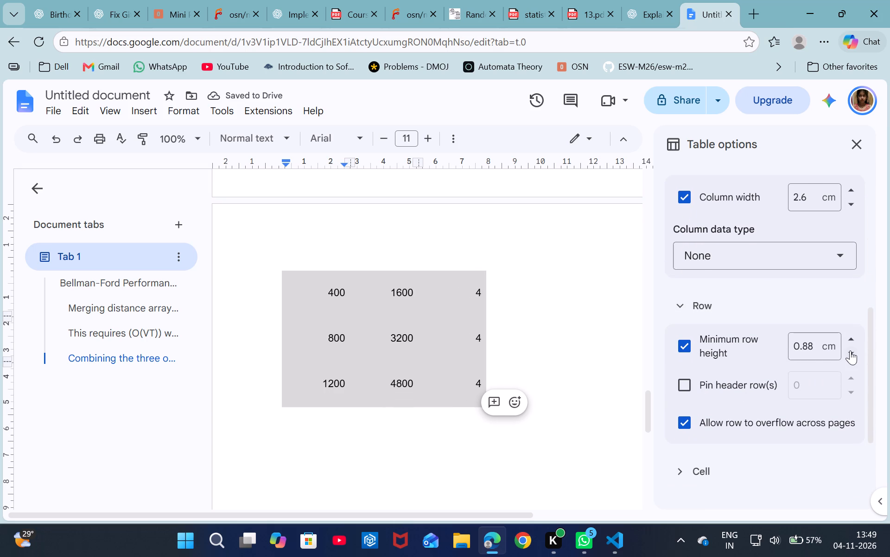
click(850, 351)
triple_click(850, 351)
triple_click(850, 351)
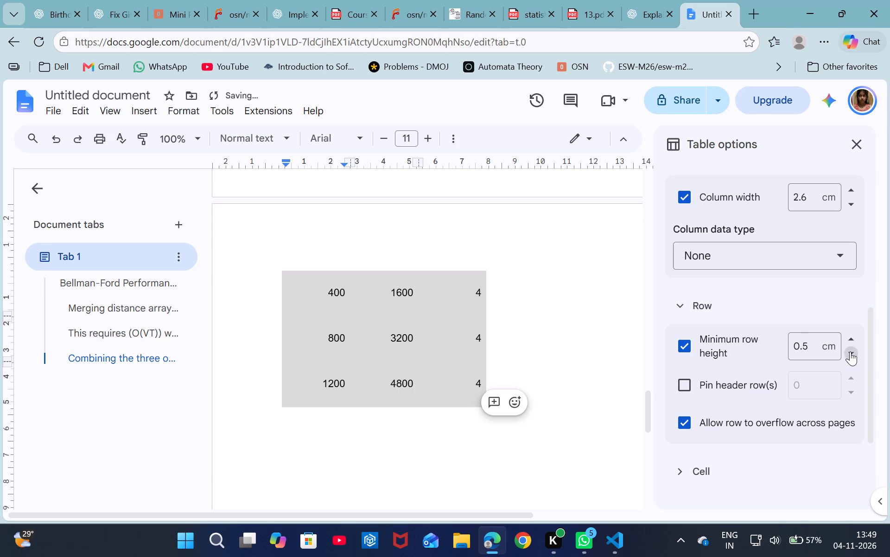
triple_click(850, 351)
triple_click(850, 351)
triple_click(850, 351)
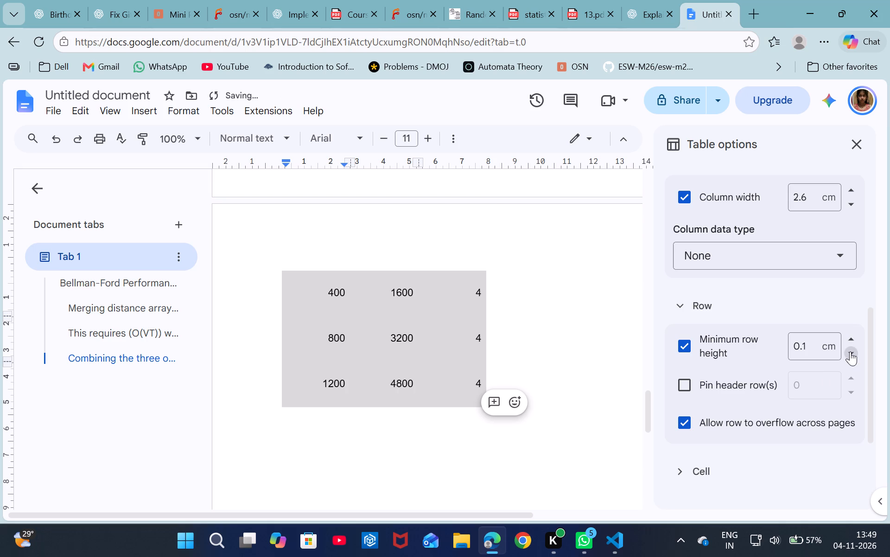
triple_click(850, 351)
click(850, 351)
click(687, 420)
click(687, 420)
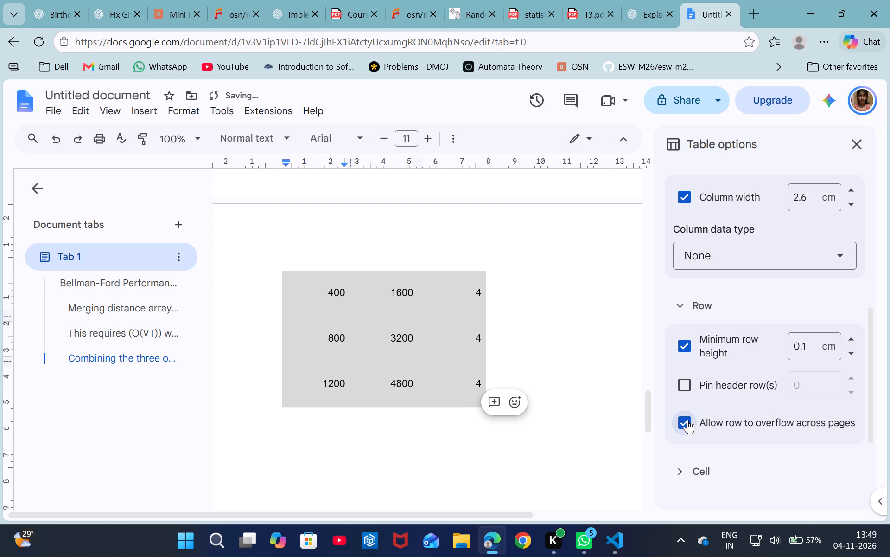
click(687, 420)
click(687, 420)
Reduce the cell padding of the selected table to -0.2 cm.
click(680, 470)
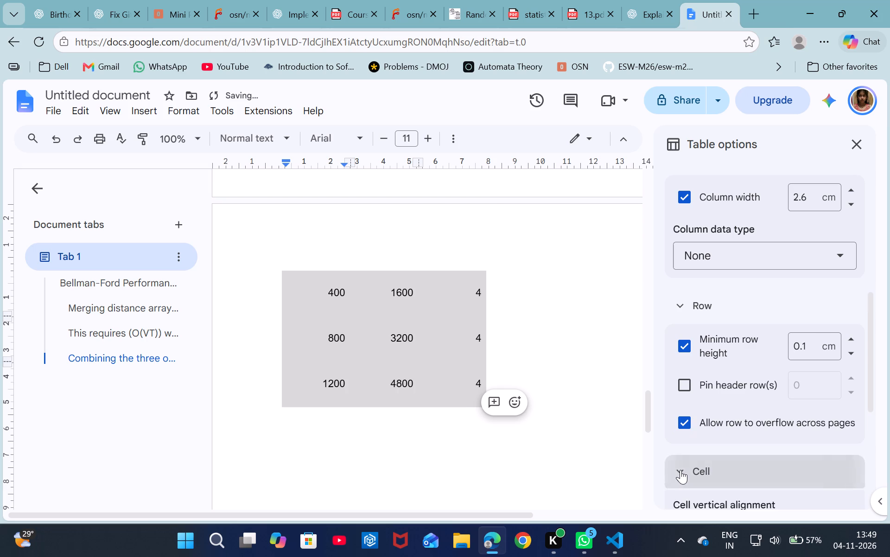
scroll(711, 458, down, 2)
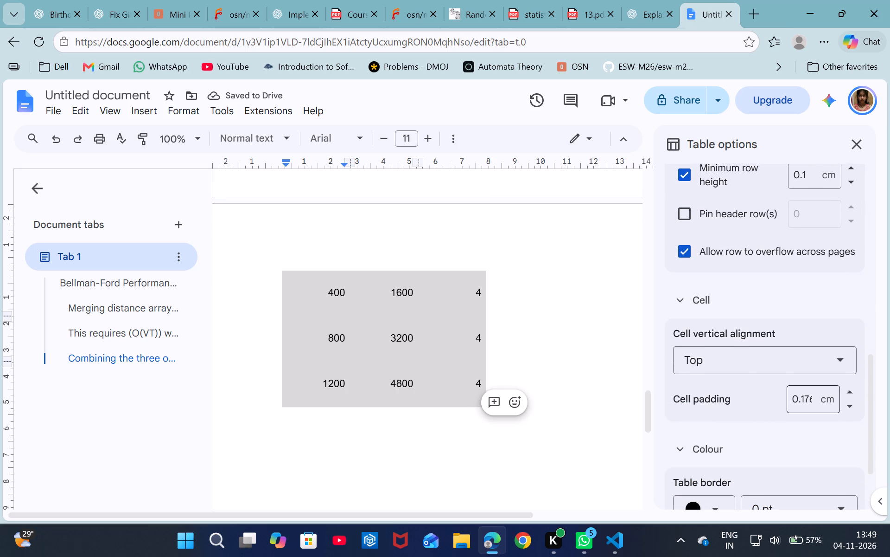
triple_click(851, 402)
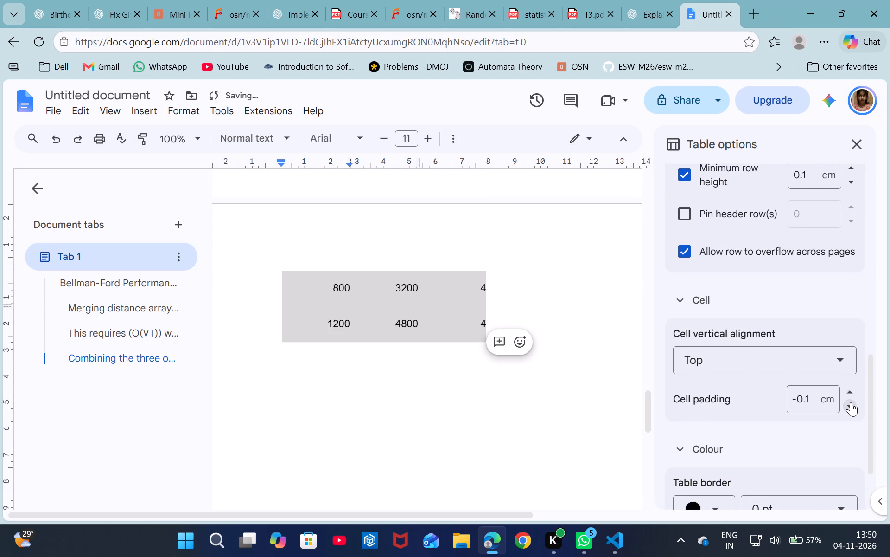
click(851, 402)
Set the table border width to 0.5 pt.
scroll(782, 408, down, 1)
click(798, 419)
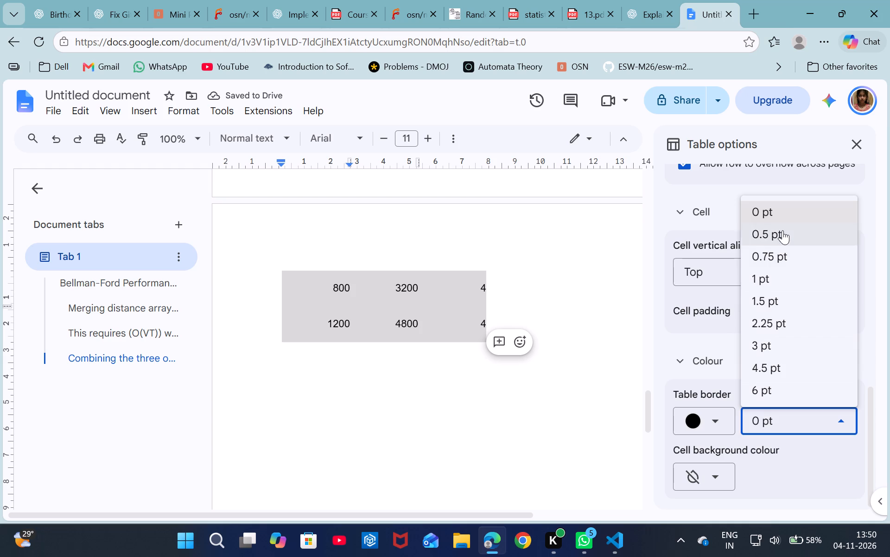
click(782, 230)
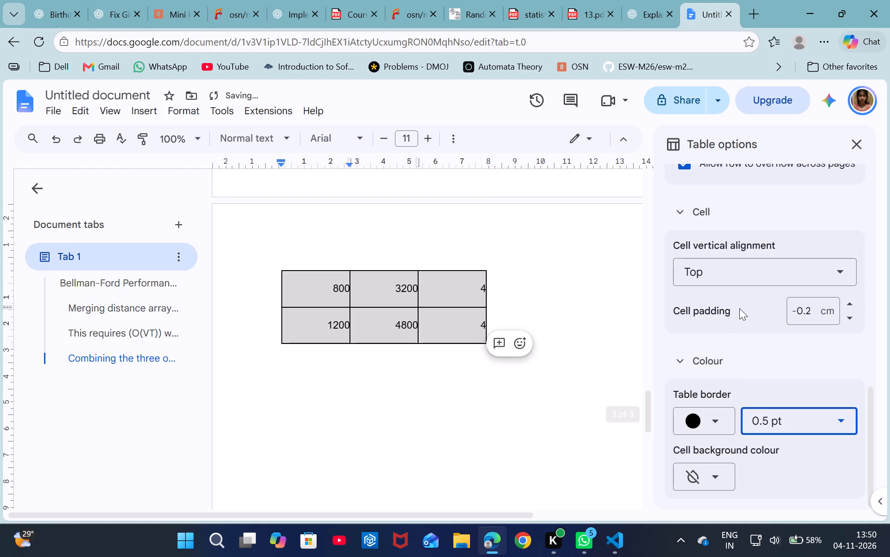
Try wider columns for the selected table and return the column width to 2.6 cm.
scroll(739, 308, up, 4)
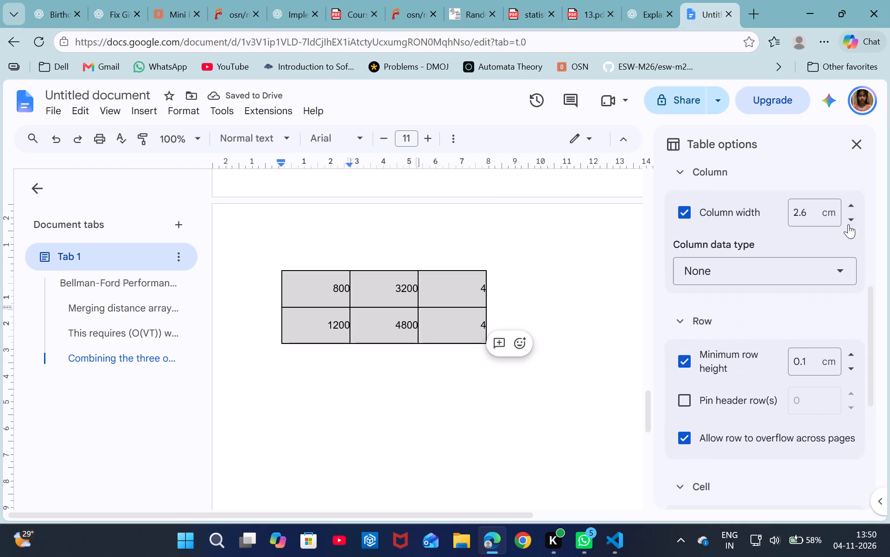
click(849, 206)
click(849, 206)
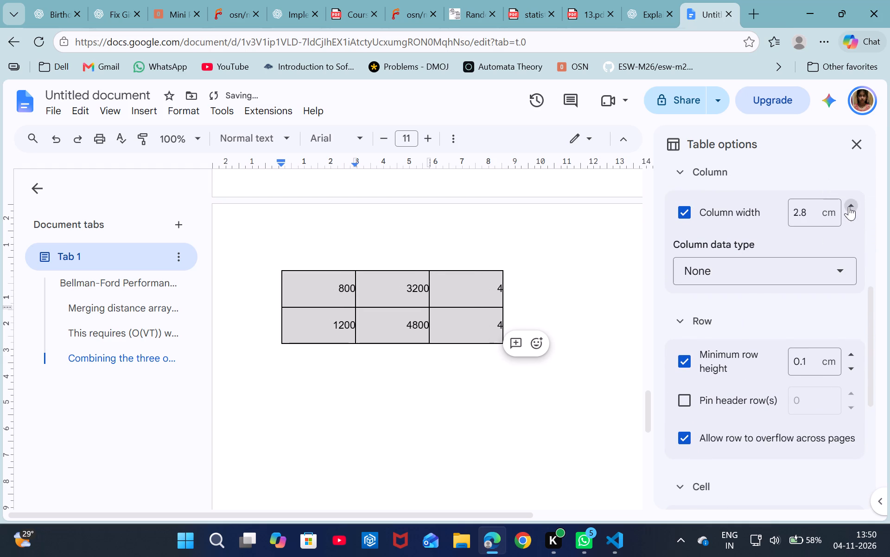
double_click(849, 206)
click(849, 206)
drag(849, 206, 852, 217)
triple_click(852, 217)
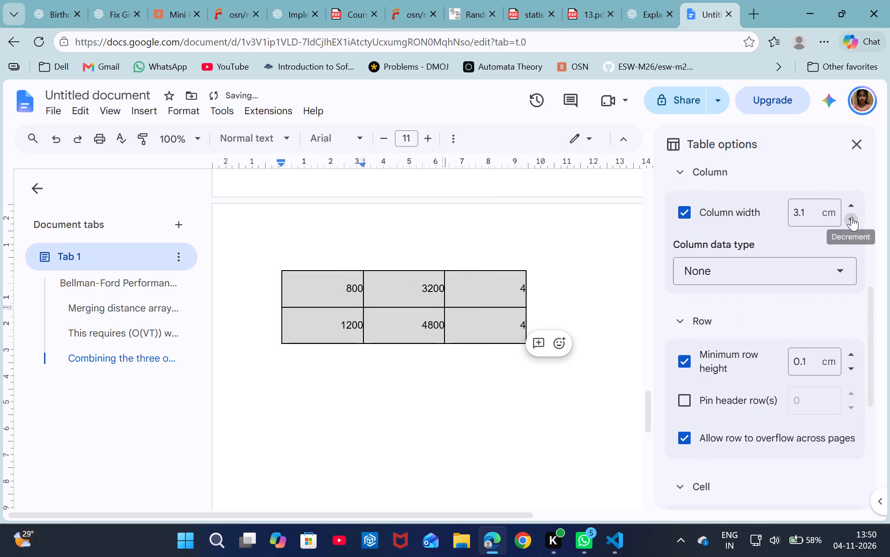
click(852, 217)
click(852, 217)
Set the minimum row height of the selected table rows to 0.8 cm.
triple_click(846, 356)
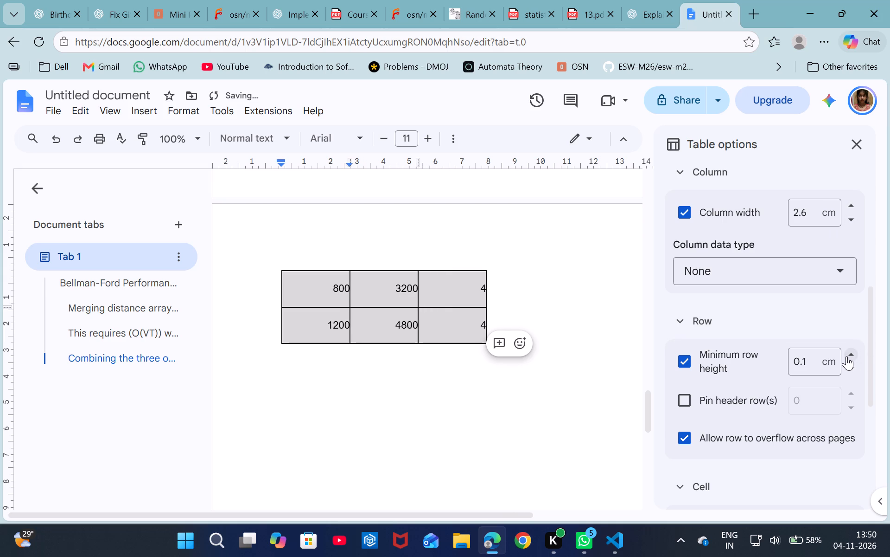
triple_click(846, 356)
click(846, 356)
Try a cell padding of 0.2 cm for the table and reduce it to -0.1 cm.
scroll(846, 356, down, 1)
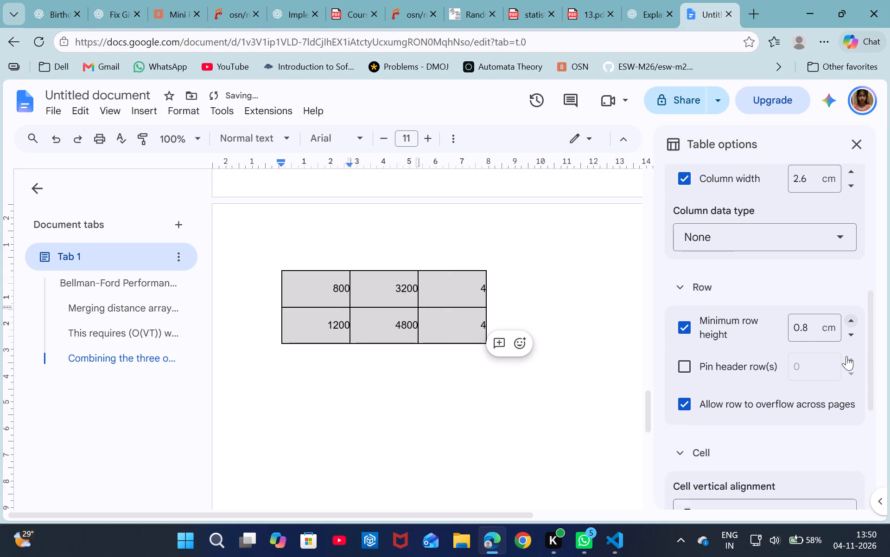
scroll(846, 356, down, 1)
click(848, 457)
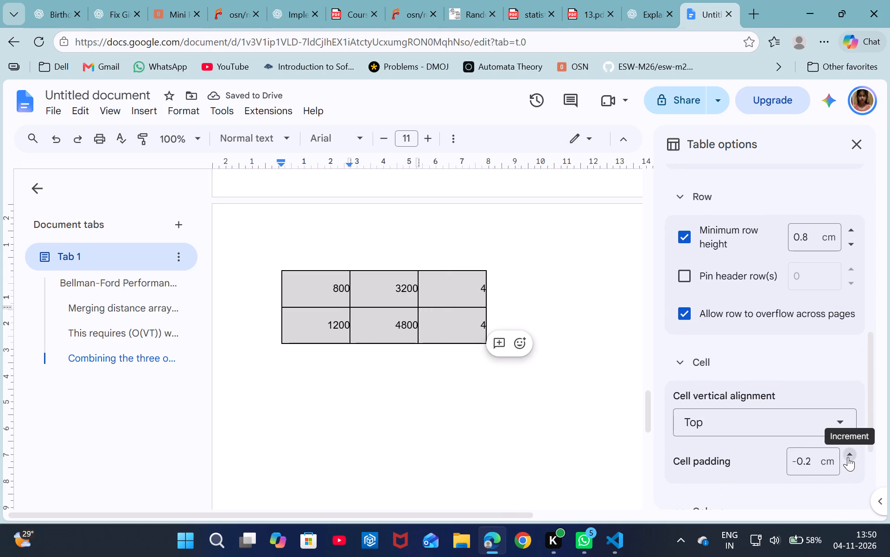
double_click(848, 457)
click(848, 457)
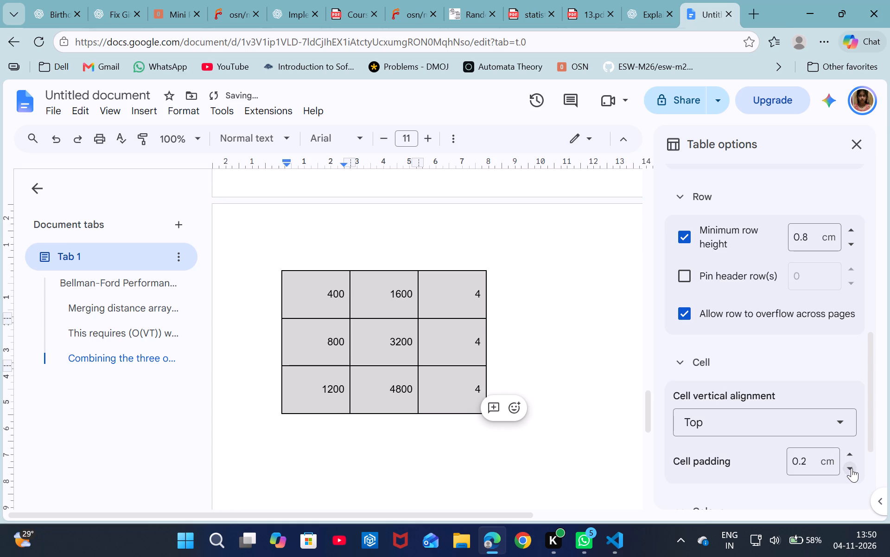
click(852, 468)
click(852, 468)
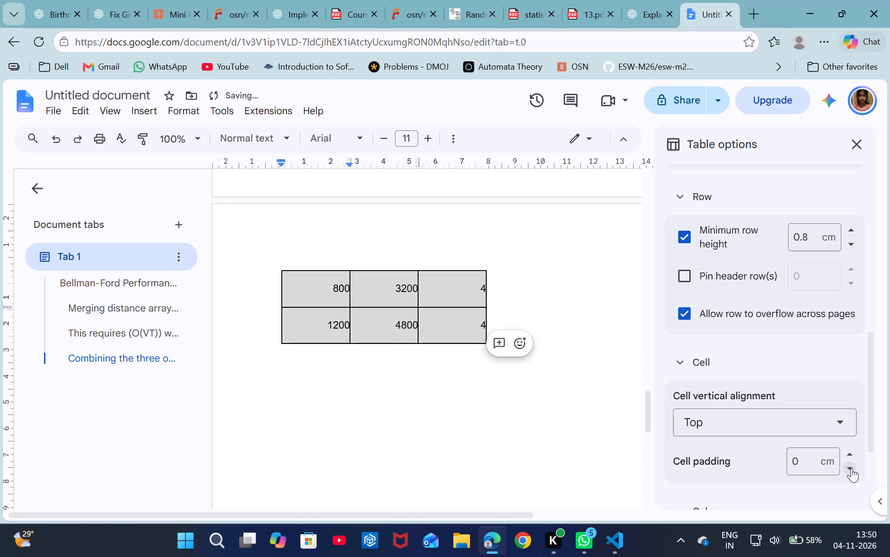
click(852, 468)
Widen the table's columns to 2.9 cm.
scroll(625, 328, up, 3)
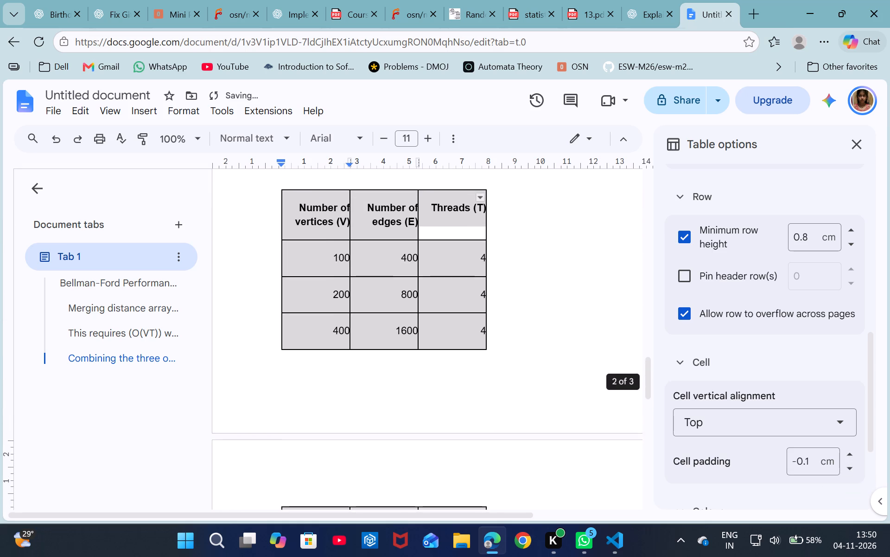
scroll(625, 328, up, 1)
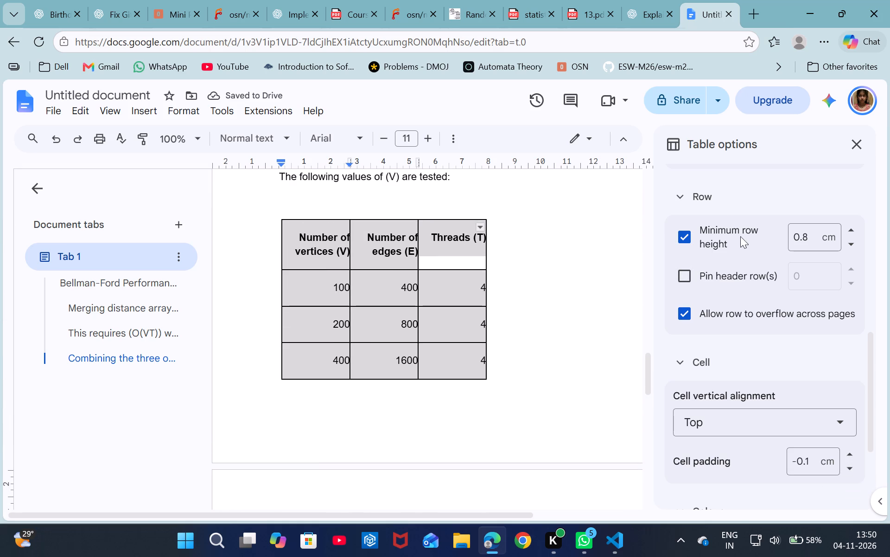
scroll(738, 261, up, 3)
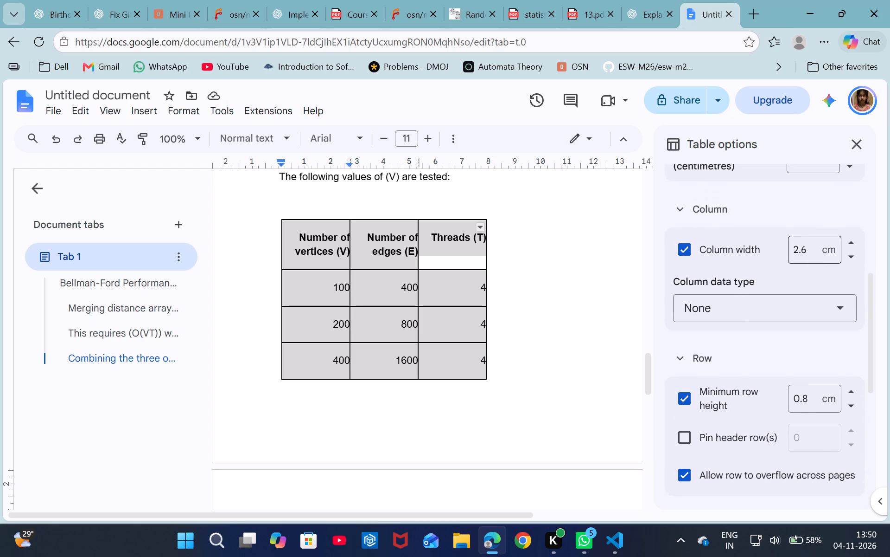
triple_click(848, 242)
click(848, 242)
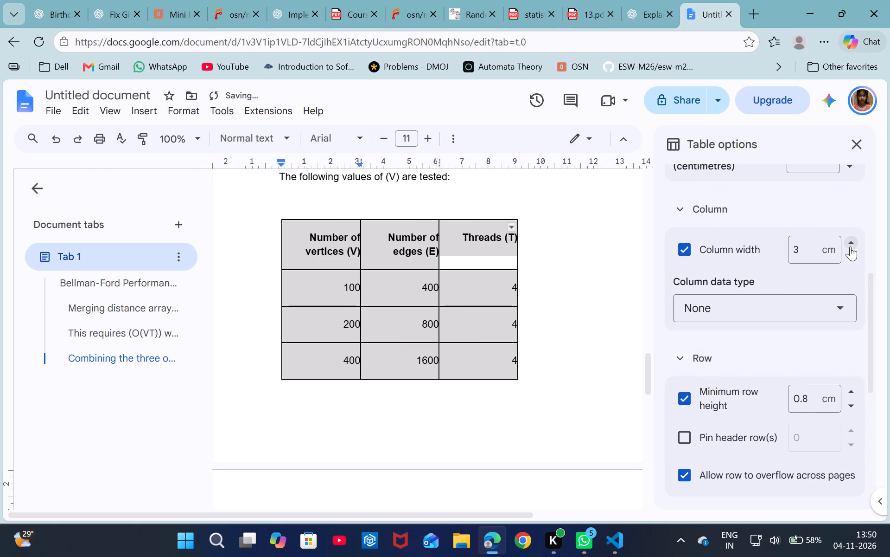
click(851, 251)
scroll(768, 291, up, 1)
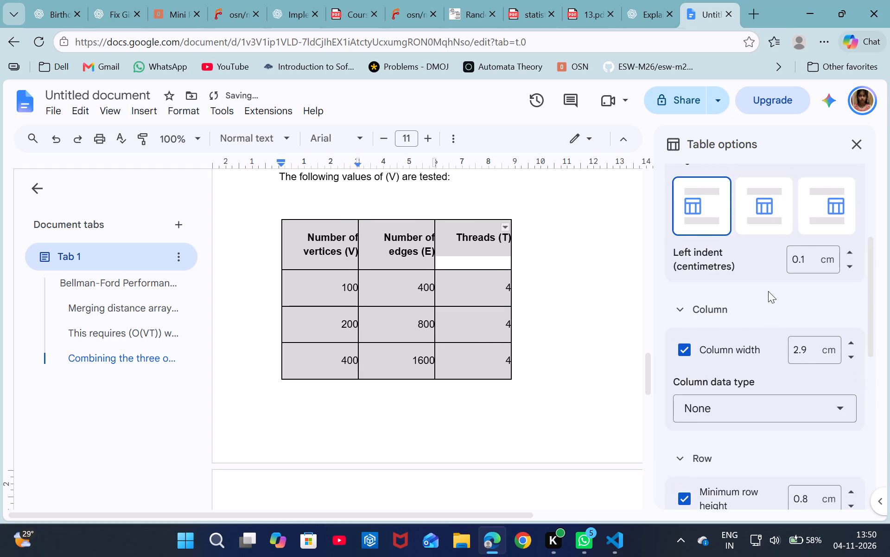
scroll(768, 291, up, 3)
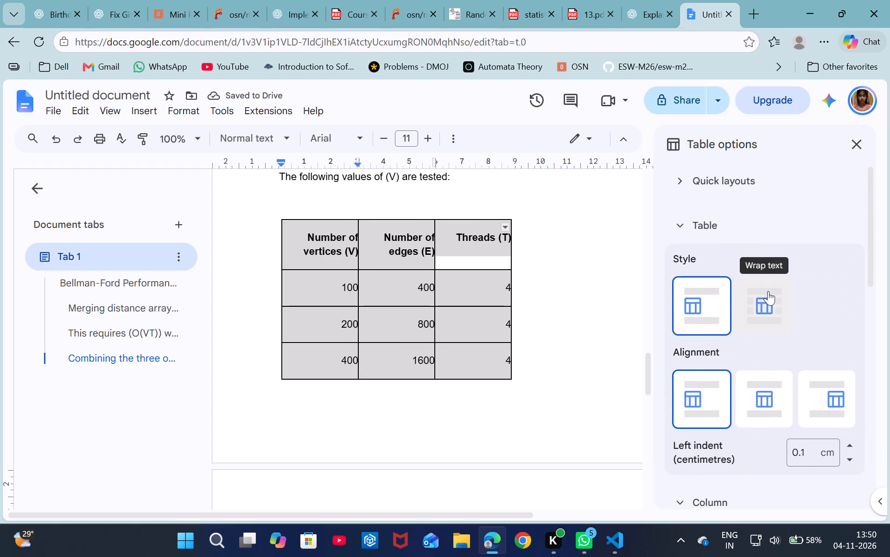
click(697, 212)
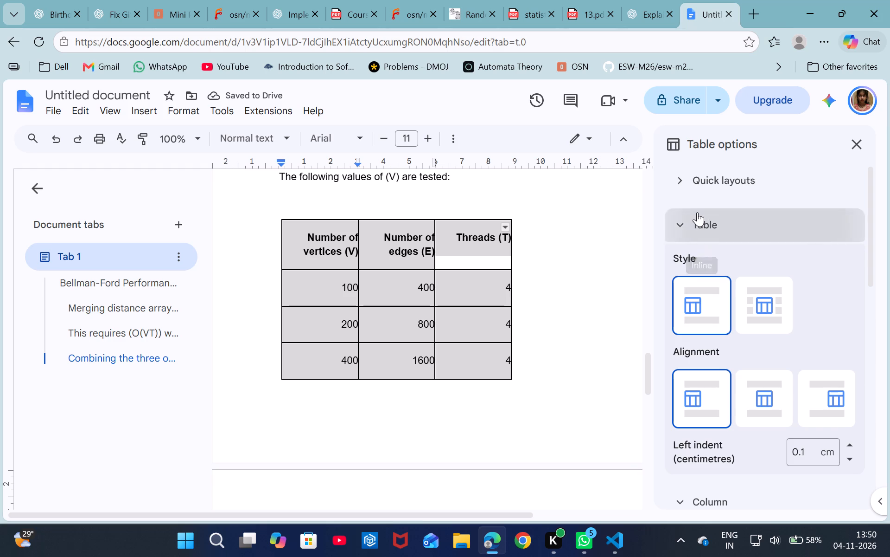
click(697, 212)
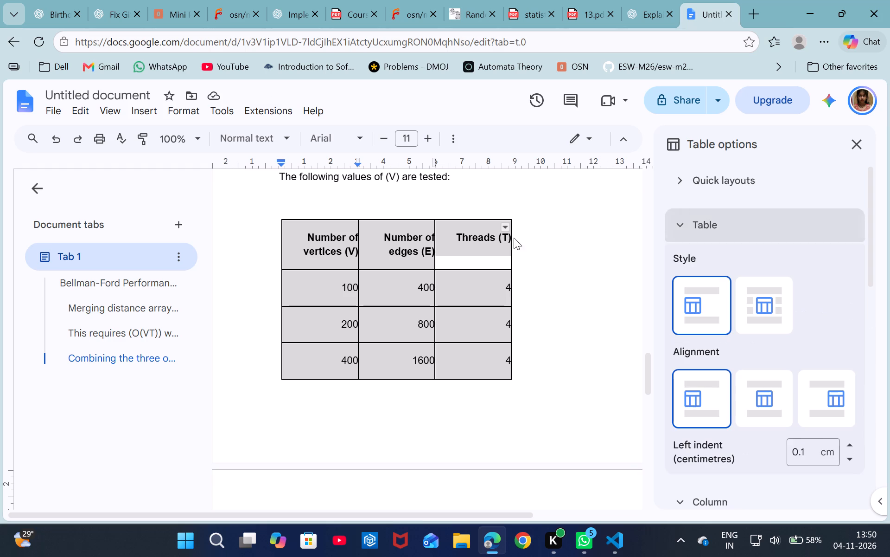
Centre the text of the "Number of vertices (V)" header and the 100, 200 and 400 cells below it.
click(307, 234)
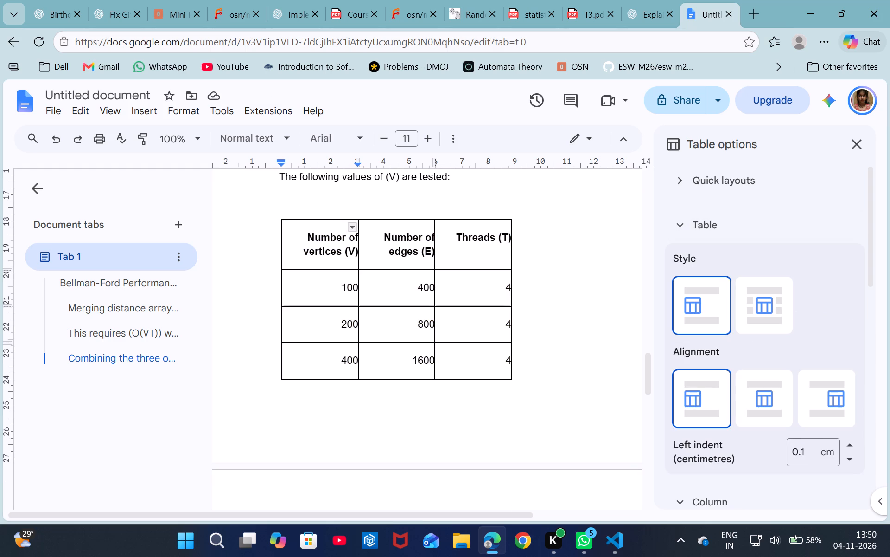
key(BackSpace)
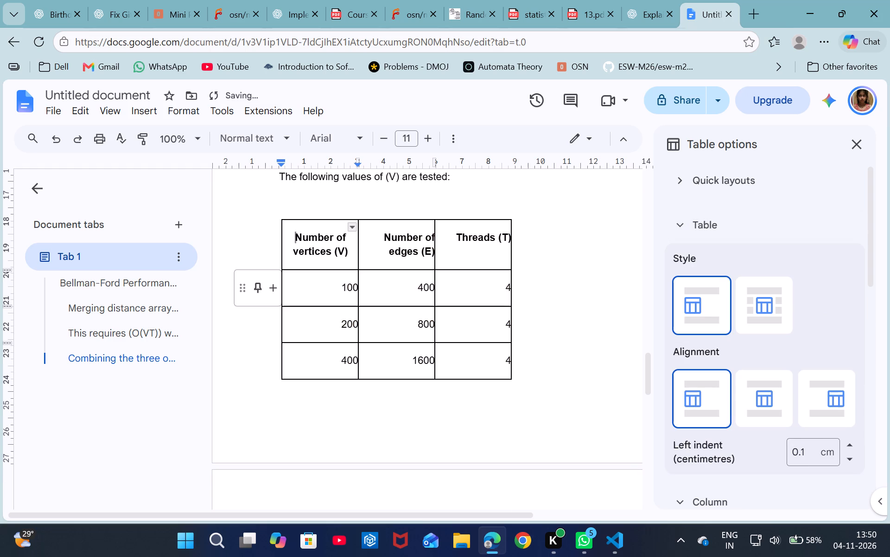
click(341, 284)
key(BackSpace)
click(342, 326)
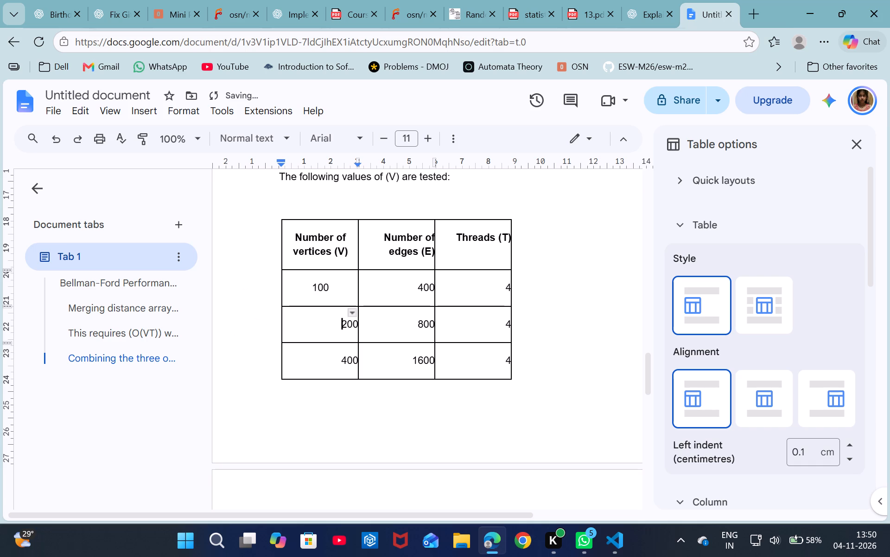
key(BackSpace)
click(342, 363)
key(BackSpace)
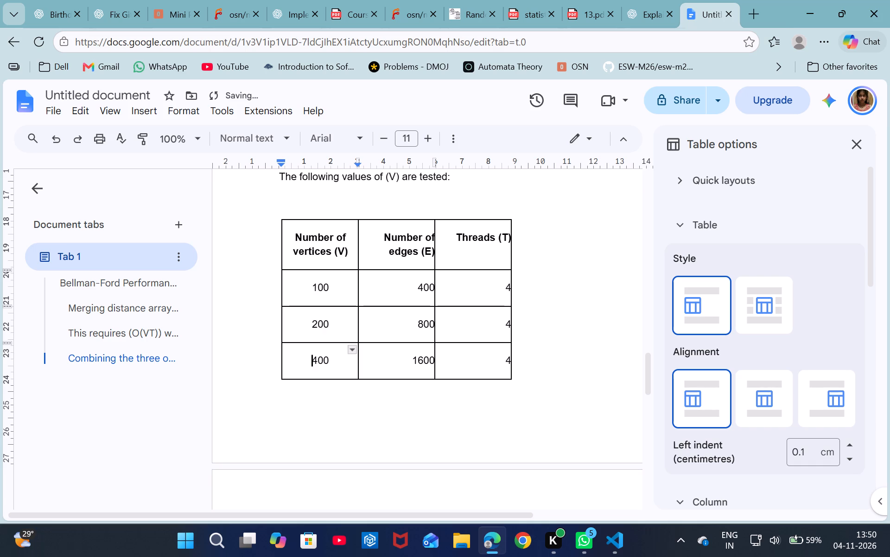
Centre the text of the "Number of edges (E)" header and the 400, 800 and 1600 cells below it.
click(418, 289)
key(BackSpace)
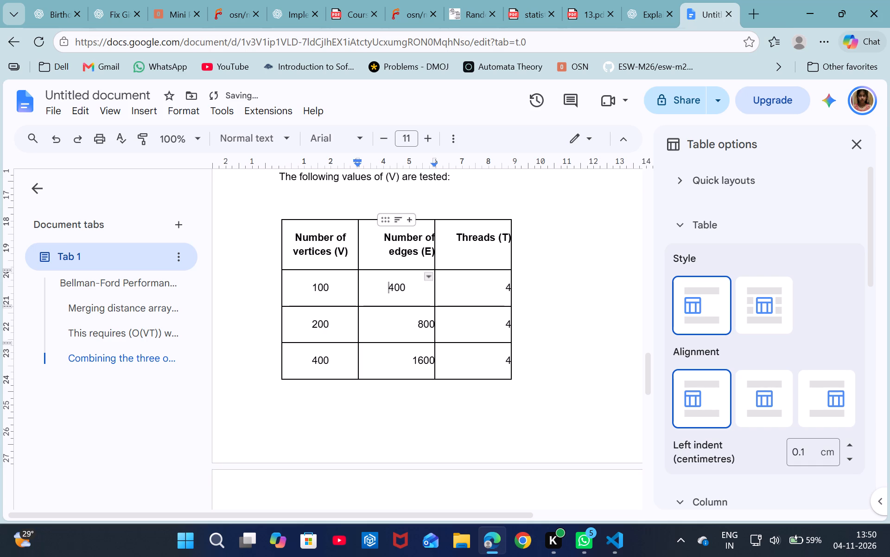
click(385, 234)
key(BackSpace)
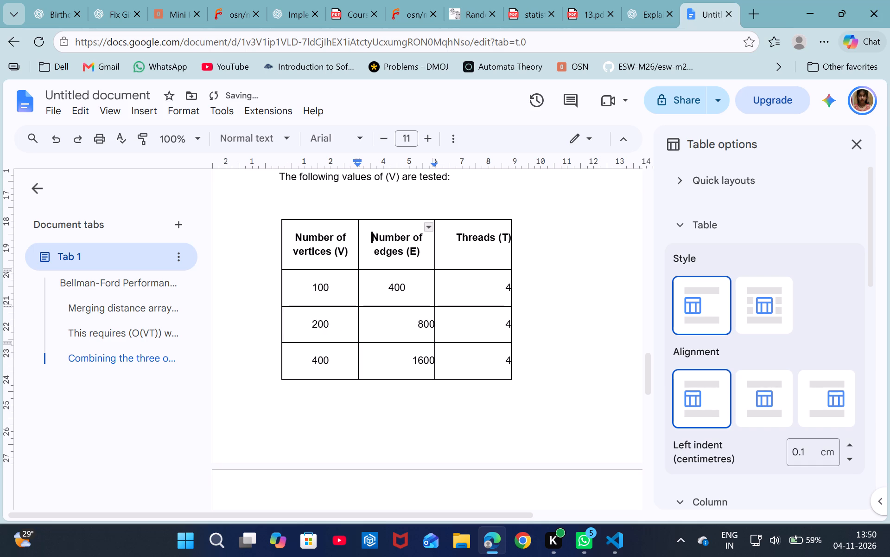
click(418, 323)
key(BackSpace)
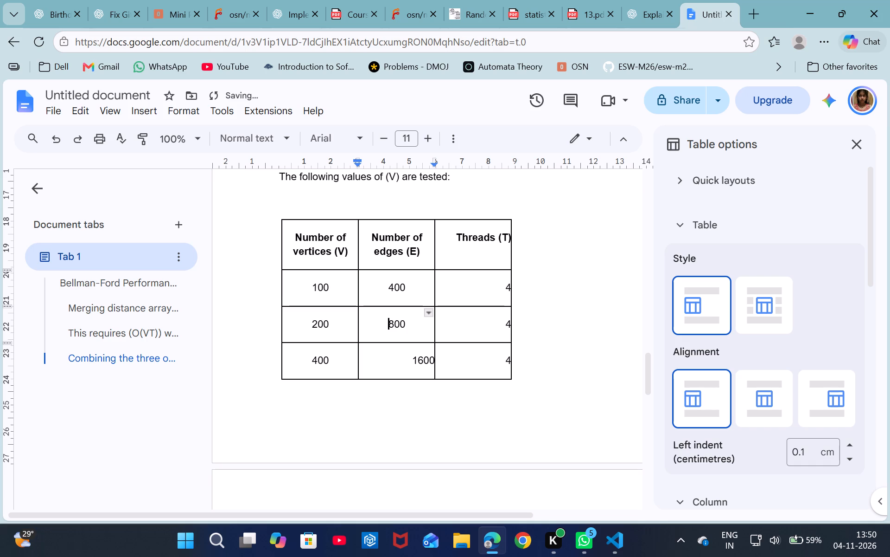
click(413, 357)
key(BackSpace)
Centre the "Threads (T)" header and the three thread values in the table's first three data rows.
click(503, 290)
key(BackSpace)
click(506, 324)
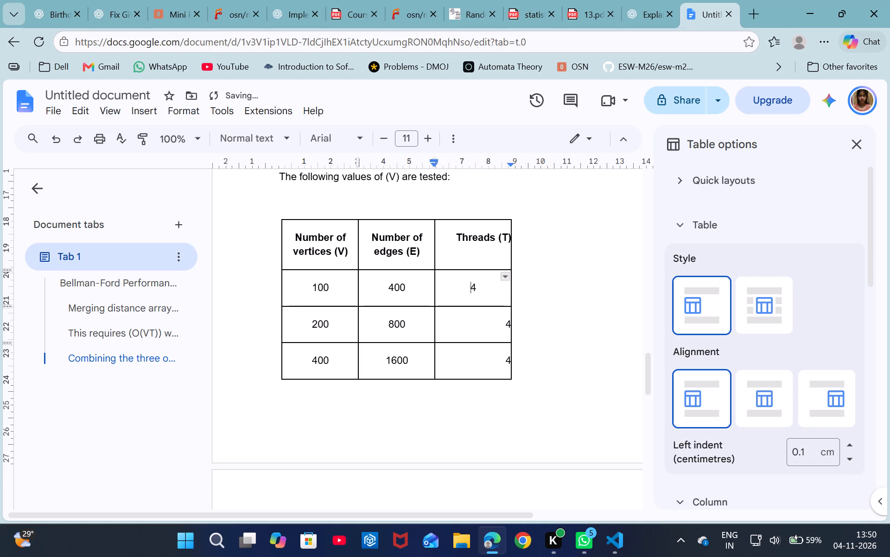
key(BackSpace)
click(507, 361)
key(BackSpace)
click(456, 240)
key(BackSpace)
Centre all cells in the table's 800 and 1200 vertex rows and close the table options.
scroll(456, 240, down, 2)
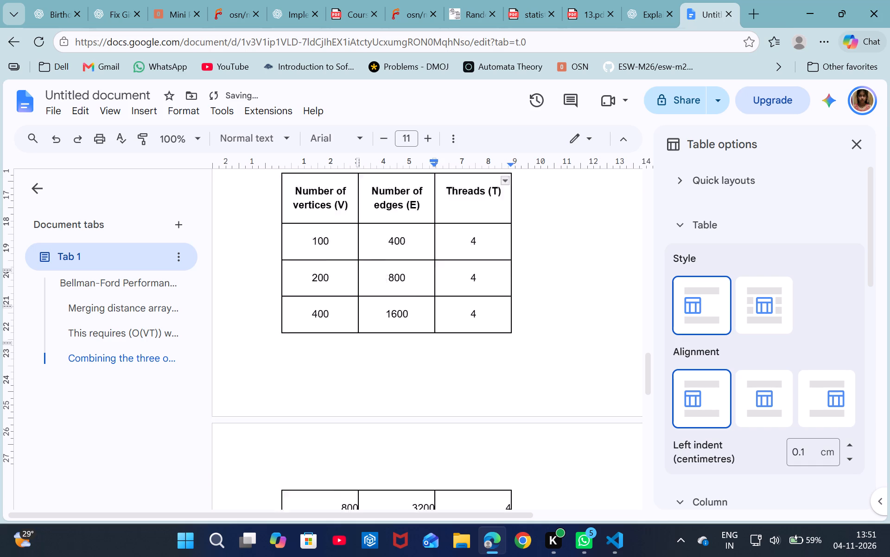
scroll(456, 240, down, 2)
click(342, 276)
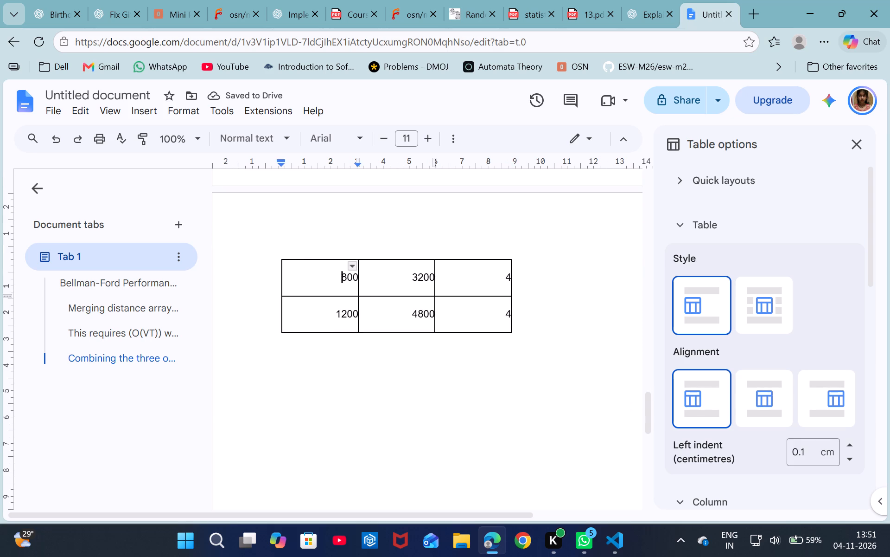
key(BackSpace)
click(337, 319)
key(BackSpace)
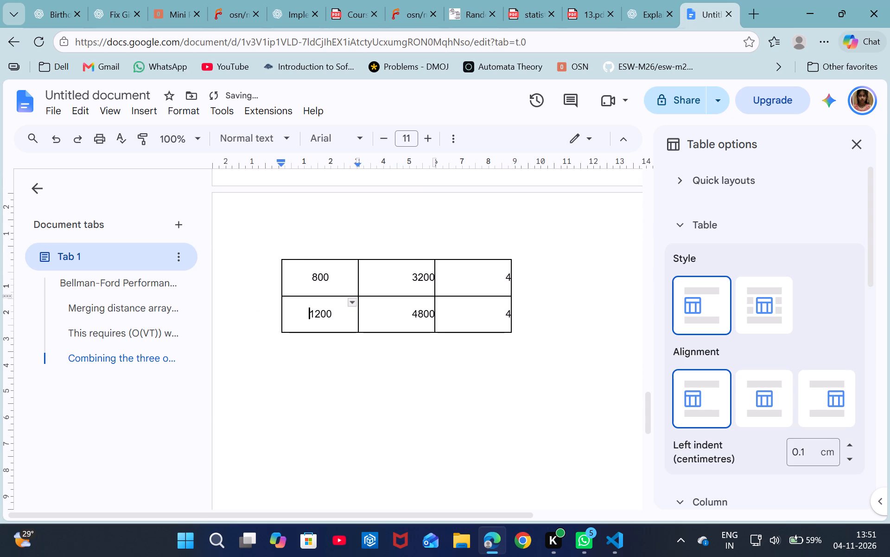
click(410, 279)
key(BackSpace)
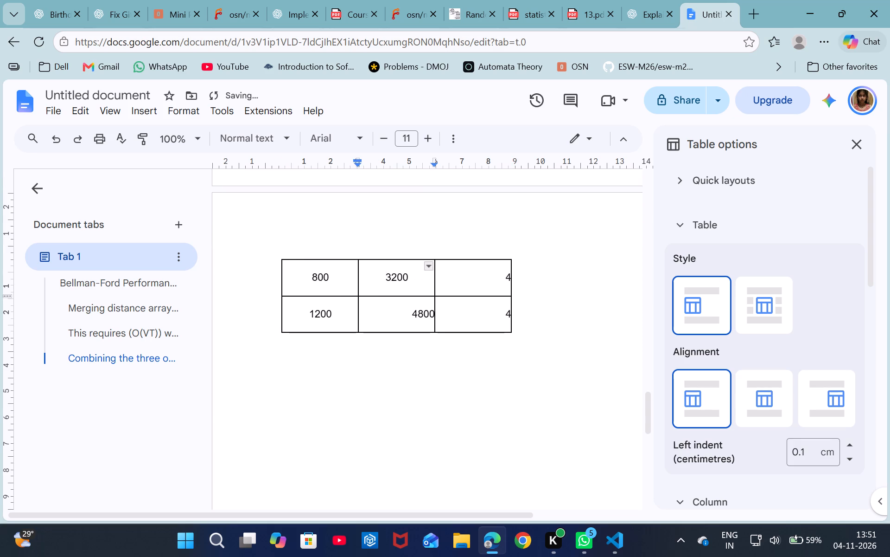
click(413, 311)
key(BackSpace)
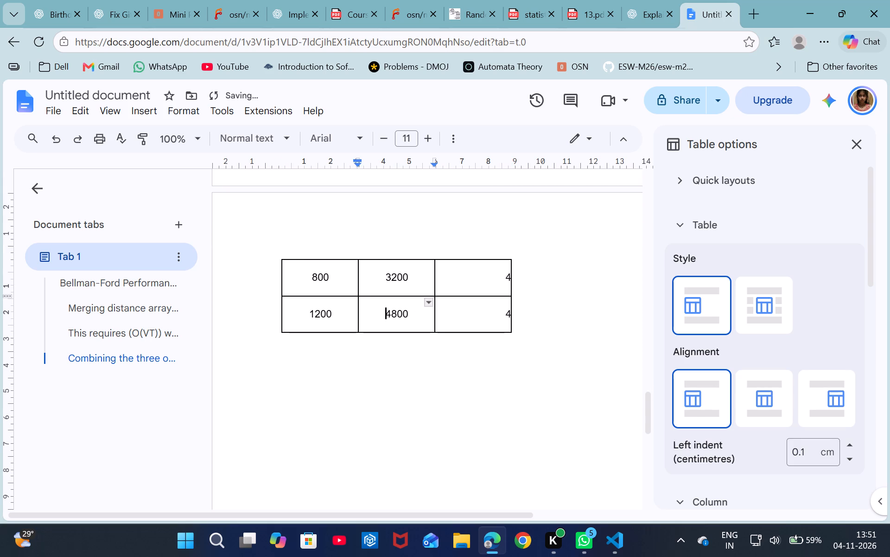
click(505, 280)
key(BackSpace)
click(506, 313)
key(BackSpace)
click(847, 150)
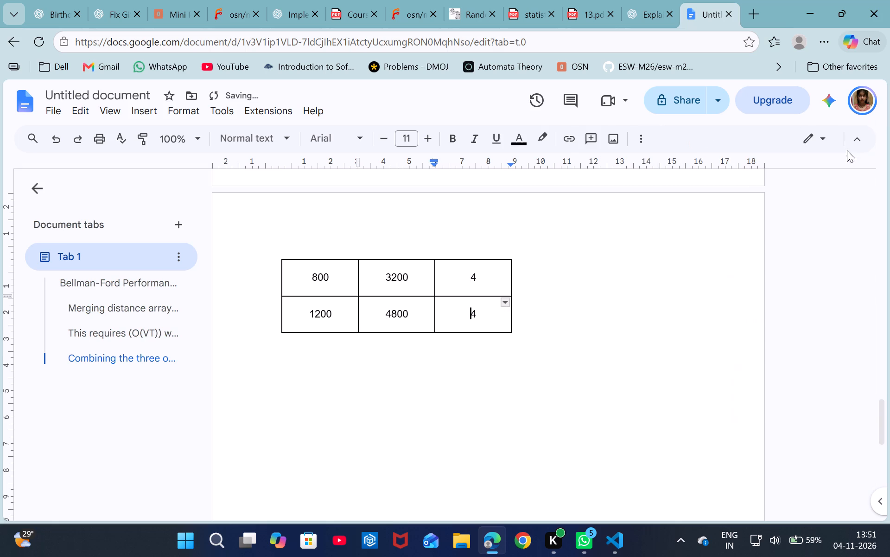
Delete the blank line between "The following values of (V) are tested:" and the table.
scroll(610, 315, up, 4)
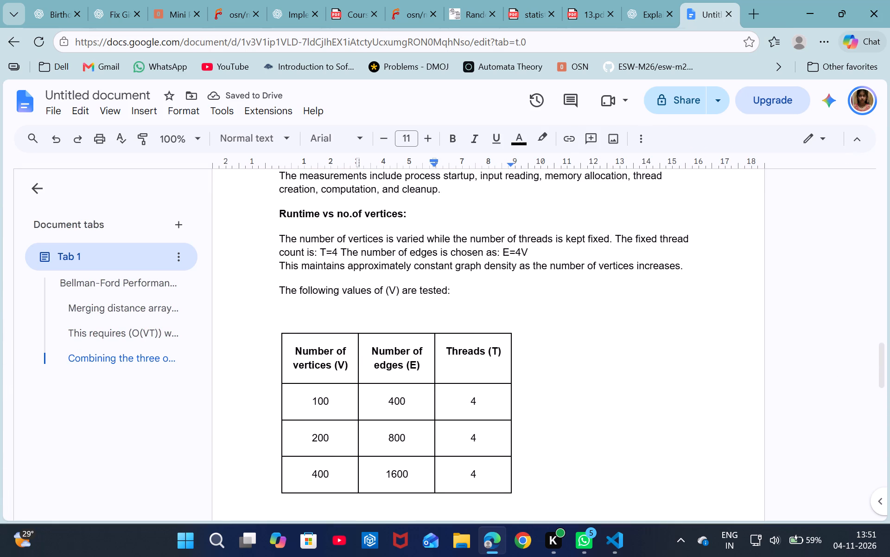
click(360, 317)
key(BackSpace)
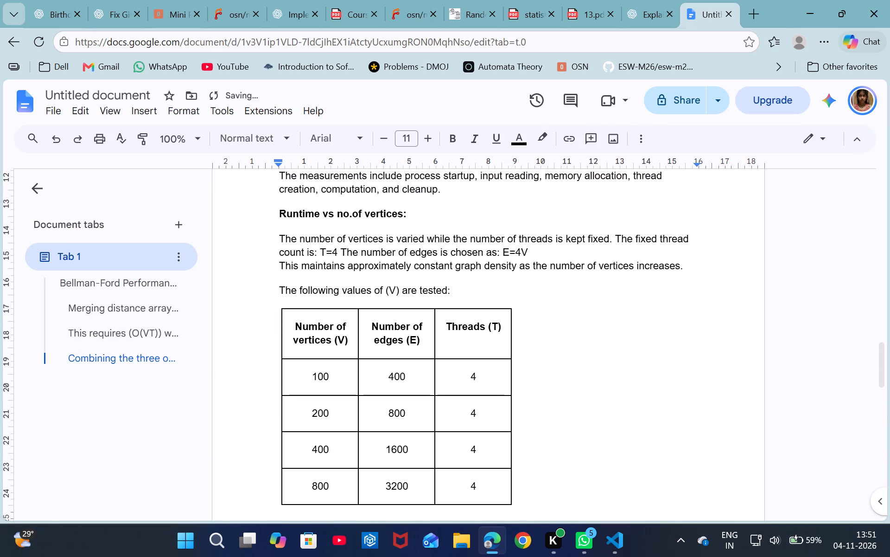
Join the paragraph starting "The number of vertices is varied" onto the "Runtime vs no.of vertices:" heading line.
scroll(360, 317, down, 3)
scroll(360, 317, up, 2)
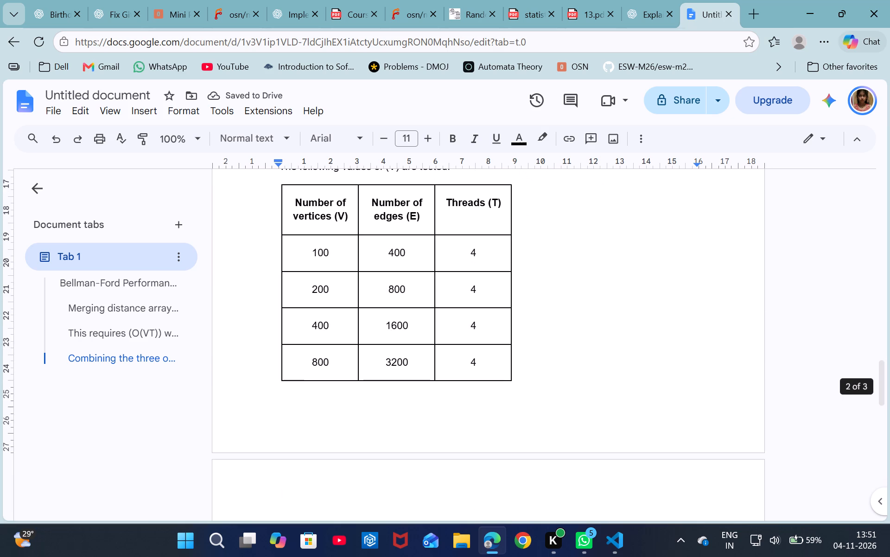
scroll(360, 317, up, 2)
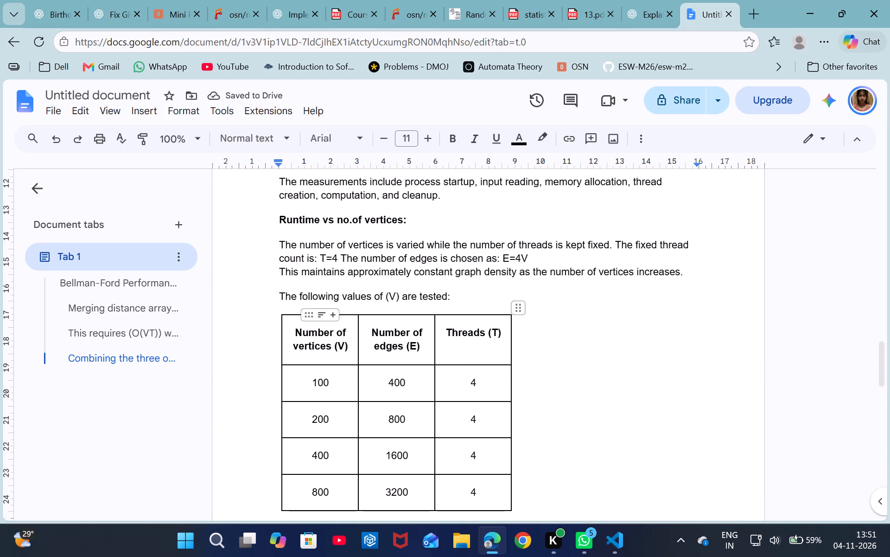
click(300, 233)
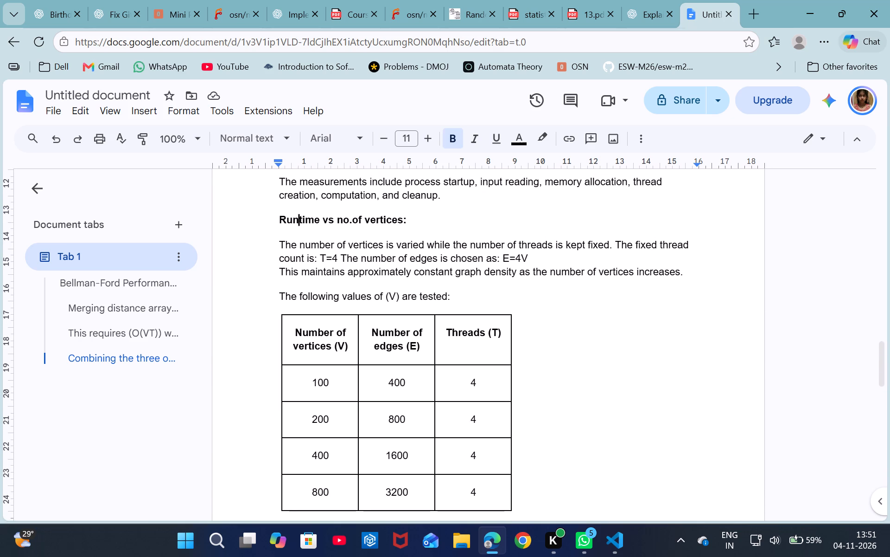
click(281, 240)
key(BackSpace)
Join "The following values of (V) are tested:" onto the end of the preceding paragraph, after "increases.".
scroll(281, 240, down, 4)
scroll(281, 240, up, 3)
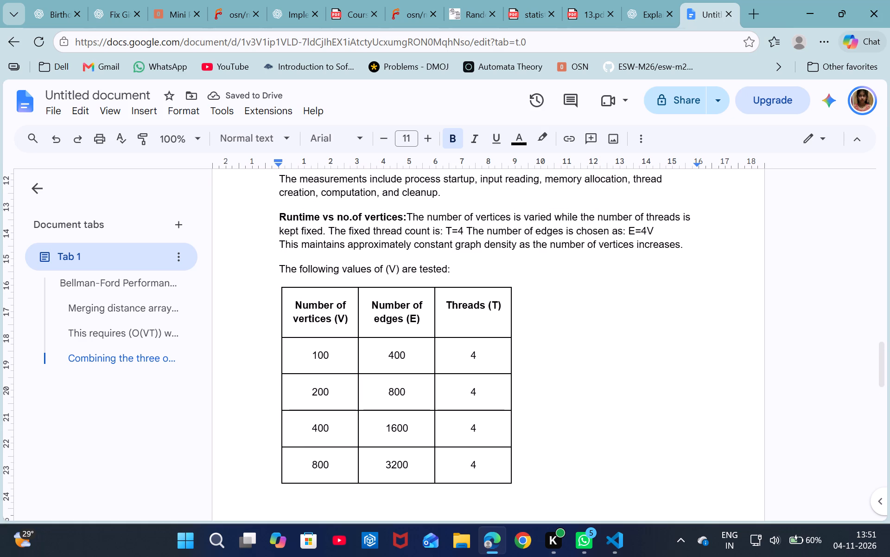
click(288, 259)
click(281, 267)
key(BackSpace)
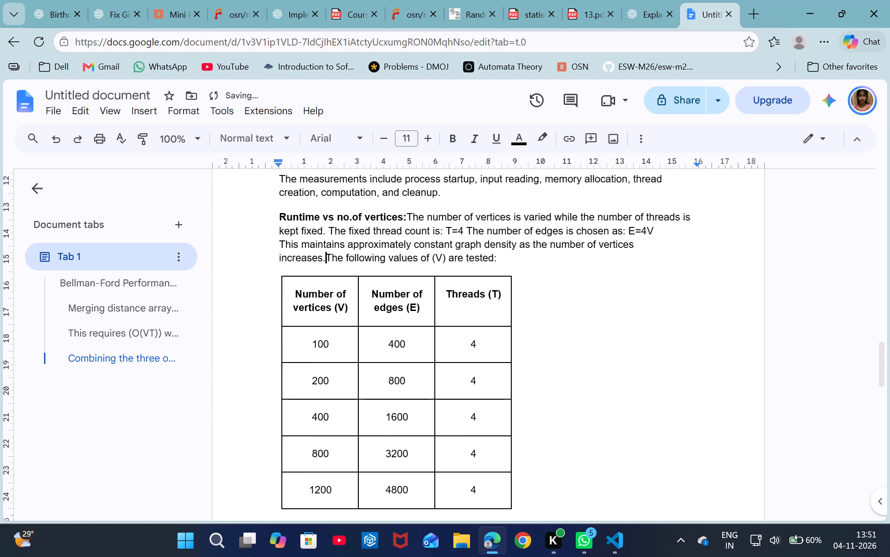
Underline the bold heading text "Runtime vs no.of vertices:".
scroll(281, 267, down, 3)
scroll(281, 267, up, 2)
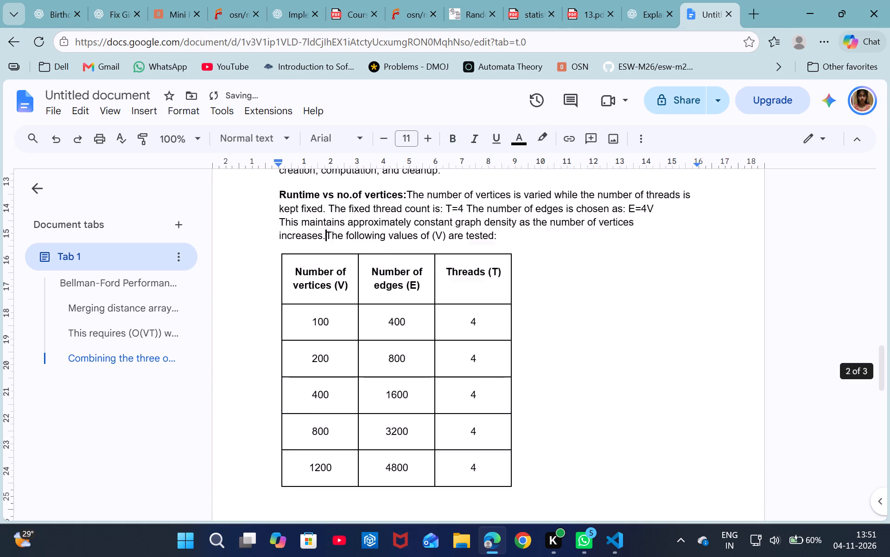
scroll(281, 267, up, 2)
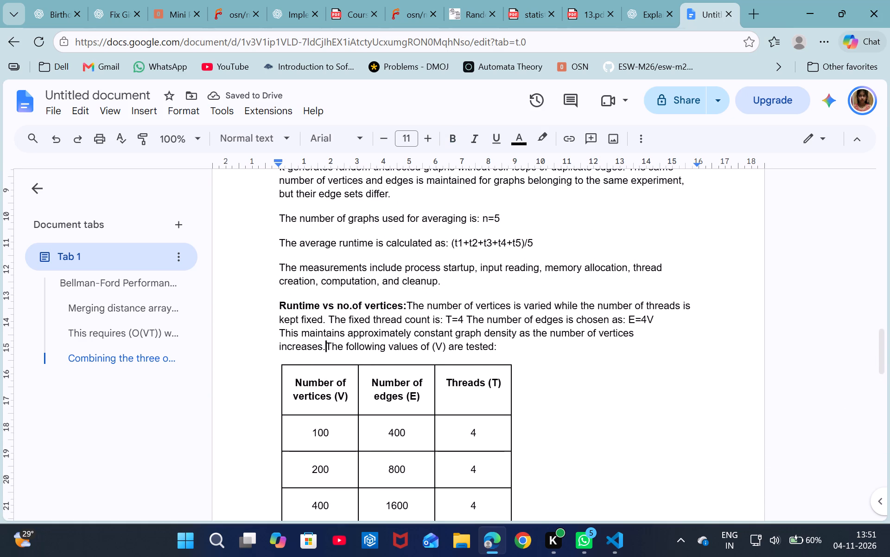
drag(407, 308, 279, 305)
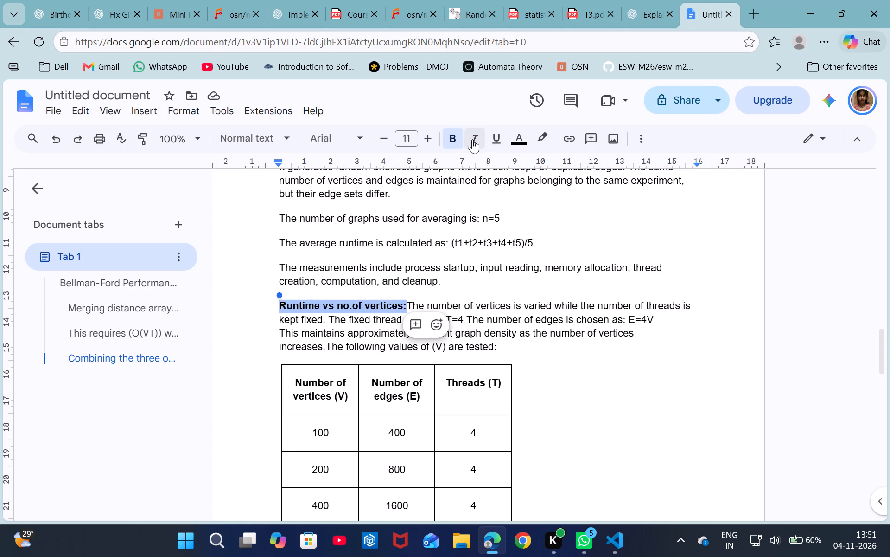
click(490, 139)
click(526, 303)
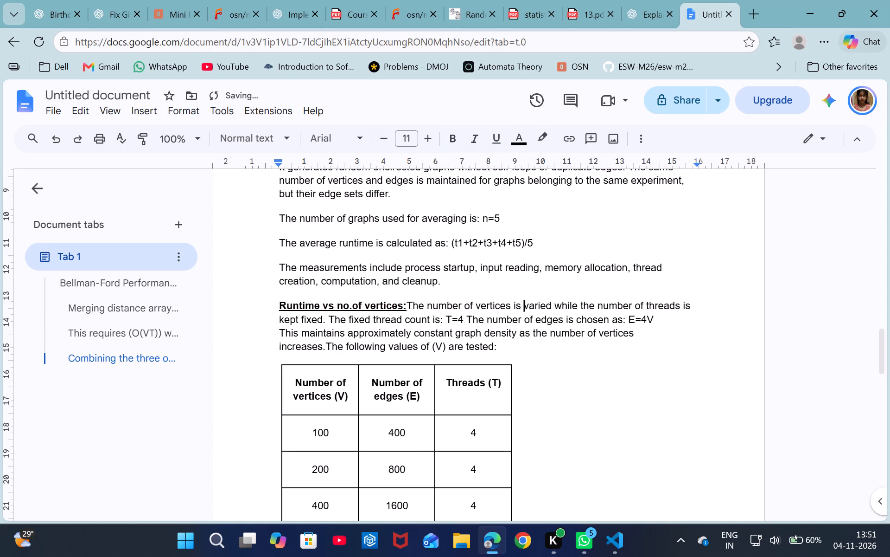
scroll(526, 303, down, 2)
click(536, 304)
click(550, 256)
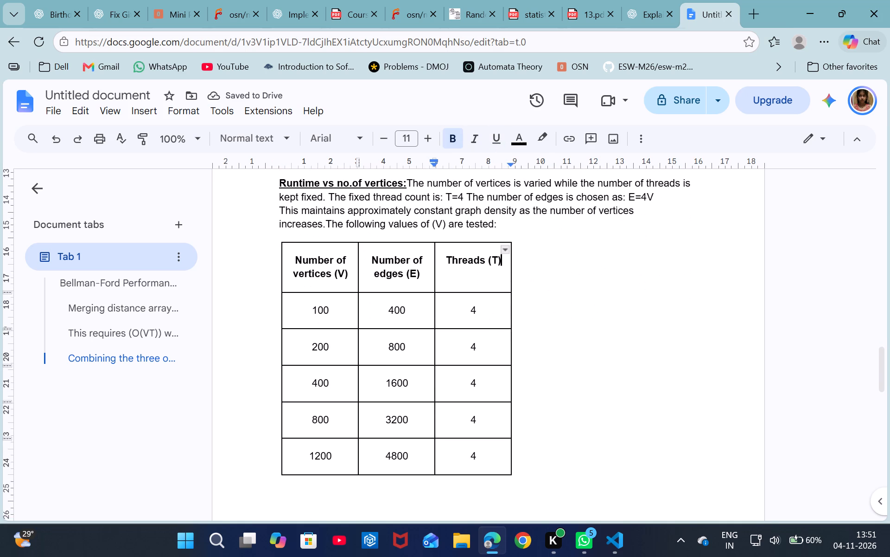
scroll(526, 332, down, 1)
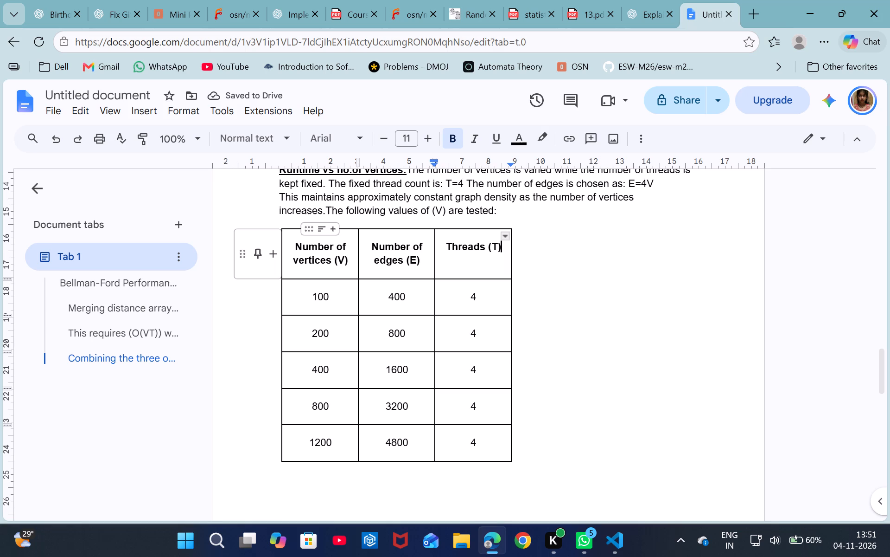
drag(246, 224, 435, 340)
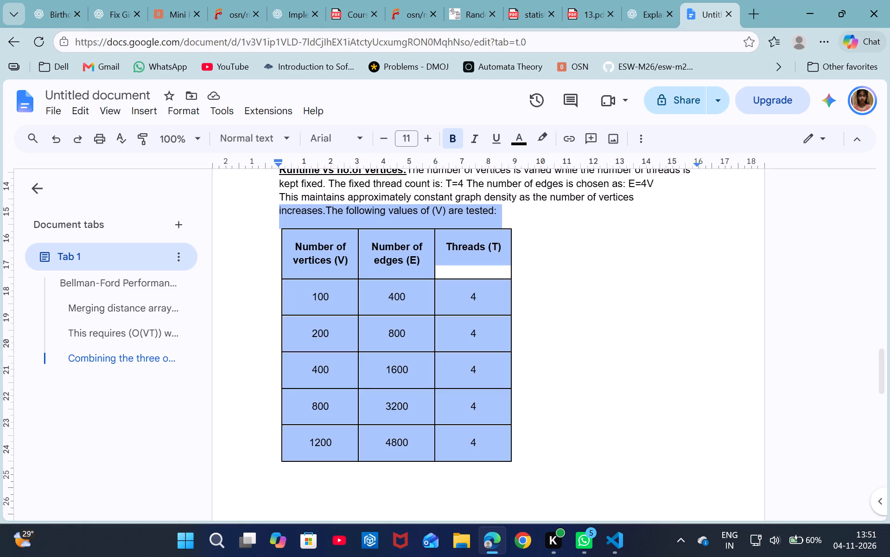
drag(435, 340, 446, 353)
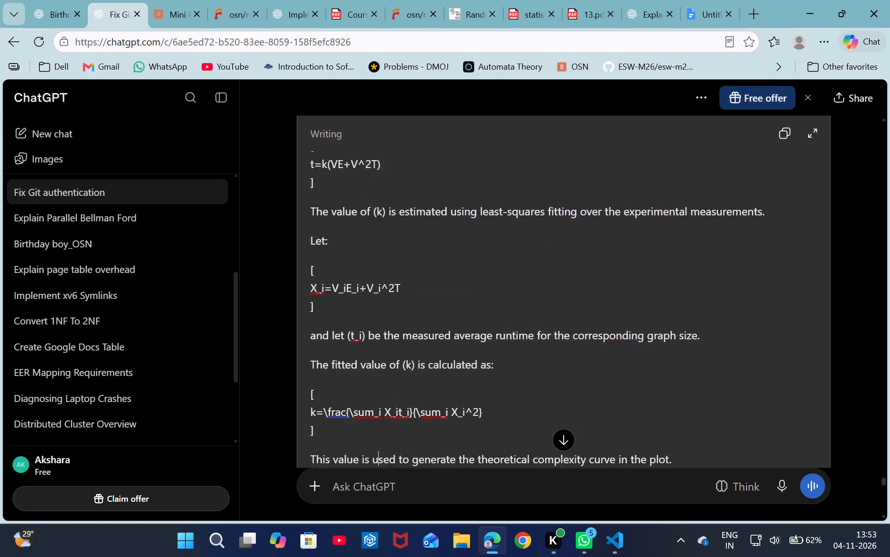
drag(375, 473, 453, 277)
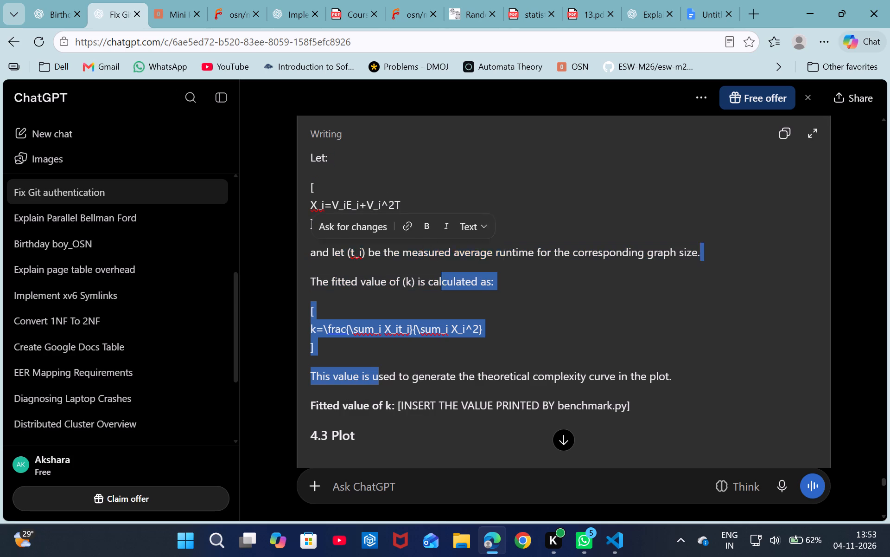
drag(453, 277, 562, 389)
click(562, 389)
drag(641, 404, 638, 404)
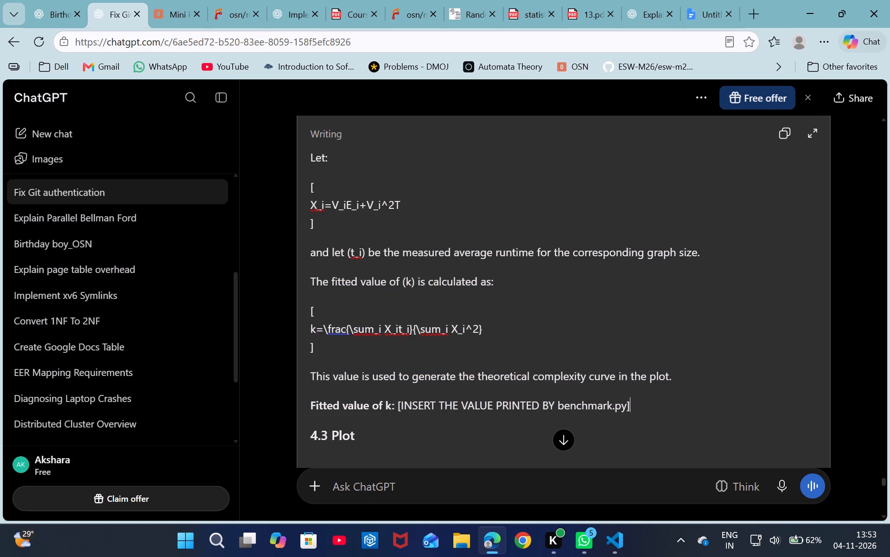
drag(638, 404, 313, 114)
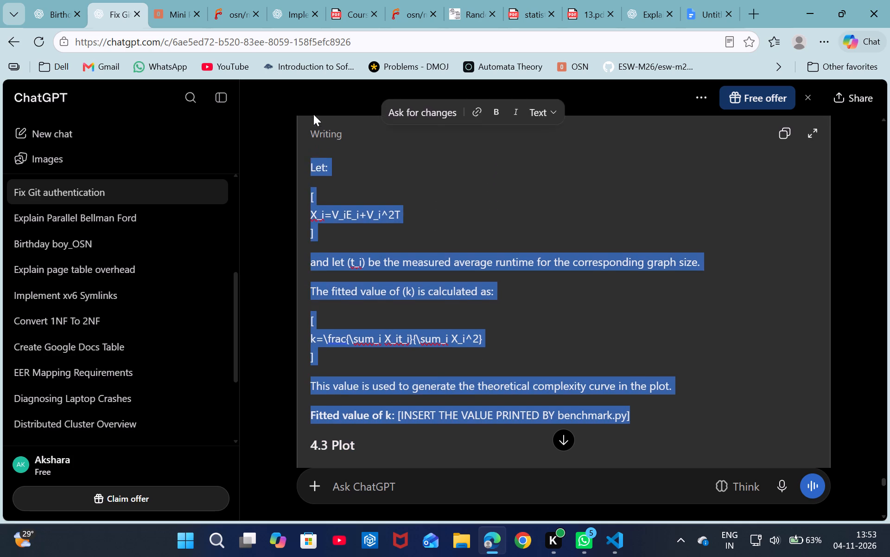
drag(313, 114, 309, 211)
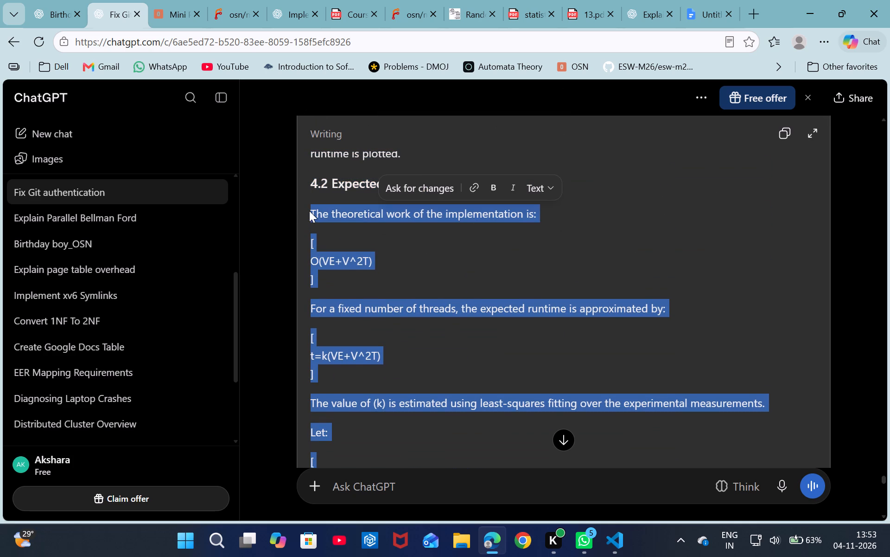
key(ctrl+c)
Switch to the Google Docs report and paste the copied complexity text below the "For each combination of (V) and (E)" paragraph.
click(707, 6)
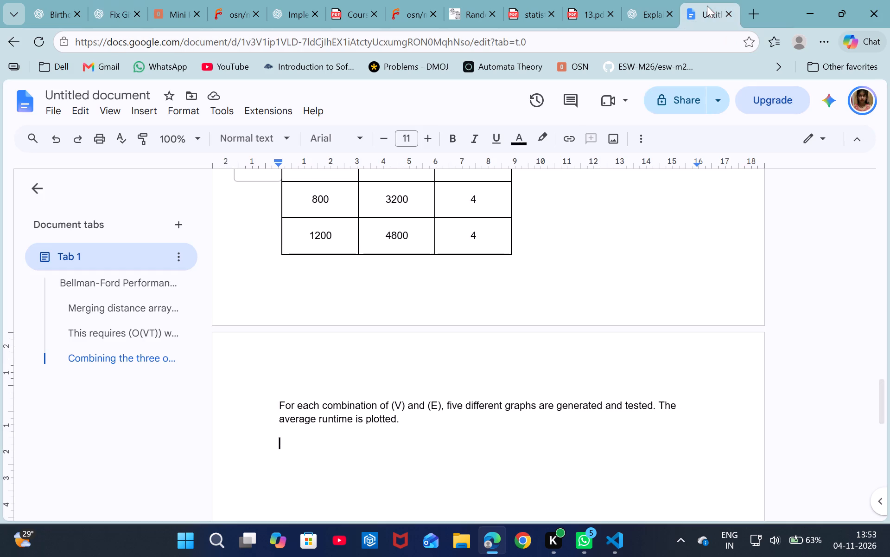
key(ctrl+v)
Remove the square brackets around O(VE+V^2T) and bring the formula onto the line of "The theoretical work of the implementation is:".
scroll(433, 408, up, 3)
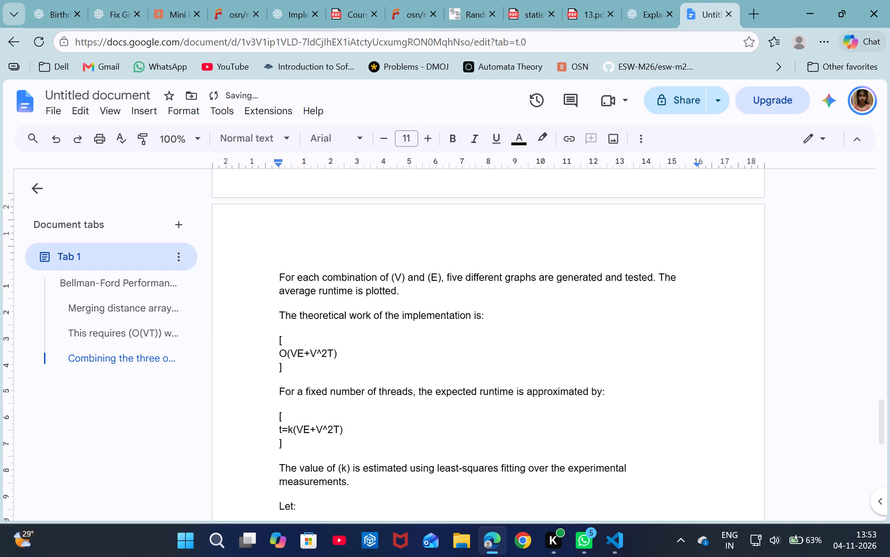
click(286, 455)
key(BackSpace)
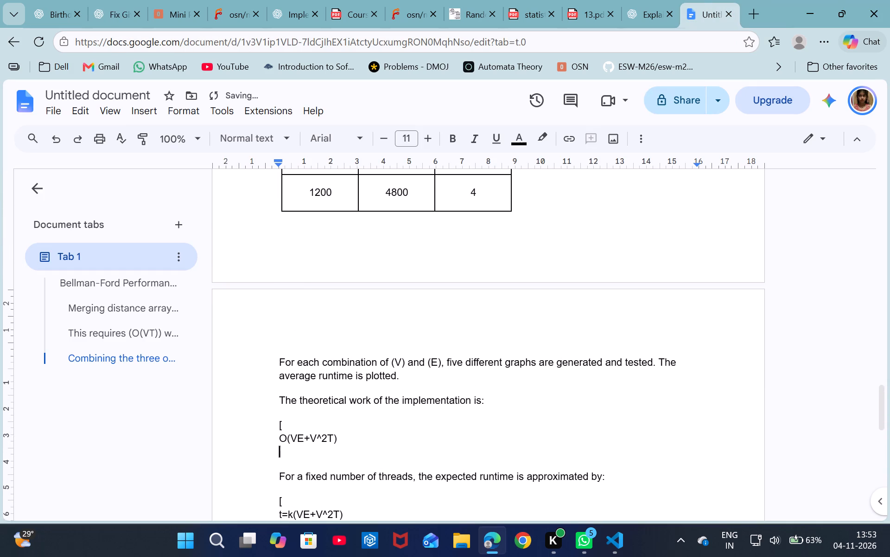
click(281, 441)
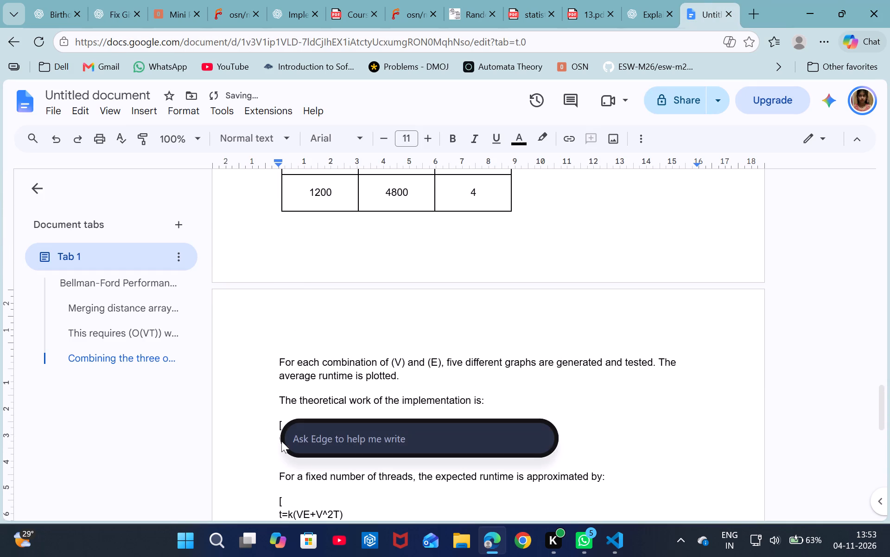
click(281, 451)
click(280, 440)
key(BackSpace)
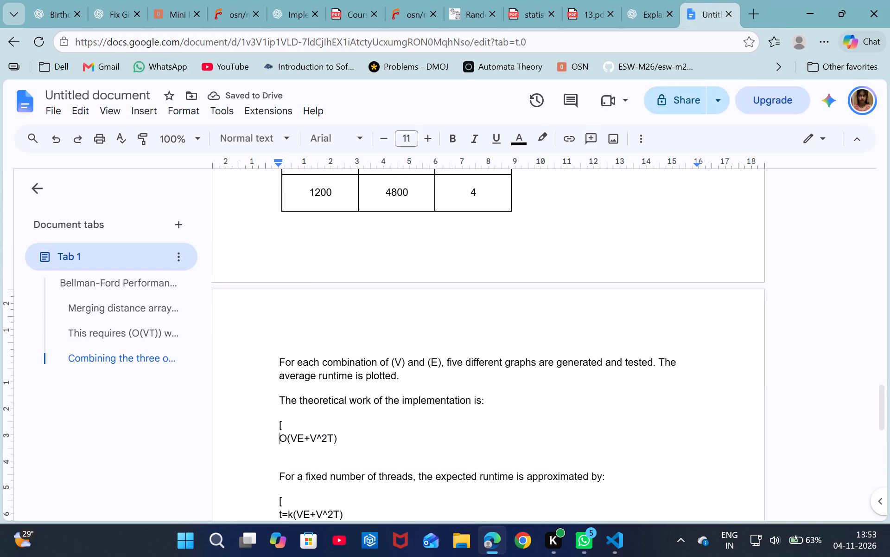
key(BackSpace)
key(BackSpace)
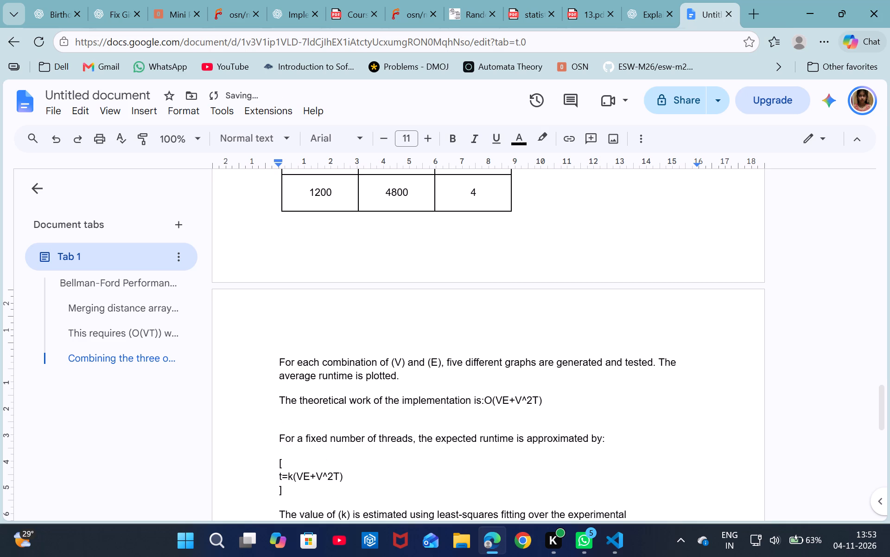
Remove the square brackets around t=k(VE+V^2T) and place the formula after "approximated by:" on the same line, separated by a space.
click(283, 492)
key(BackSpace)
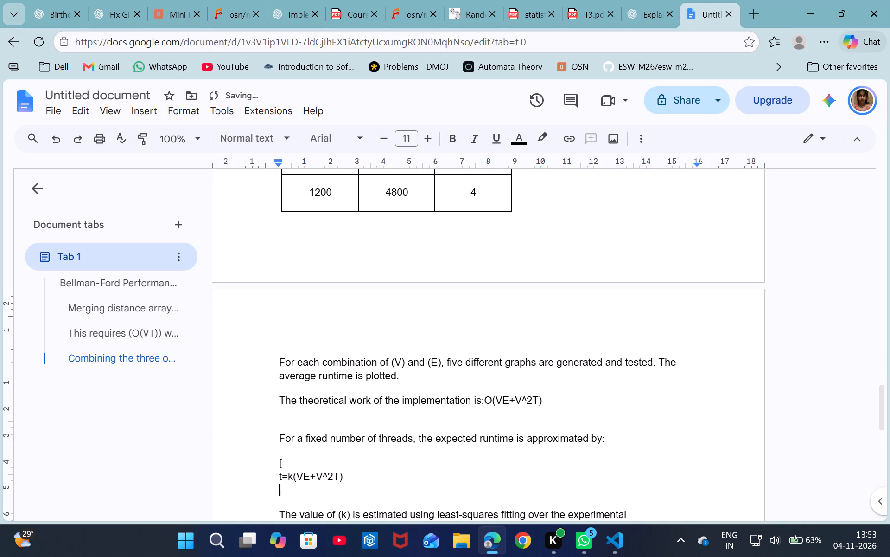
click(279, 475)
key(BackSpace)
key(BackSpace)
key(BackSpace)
key(space)
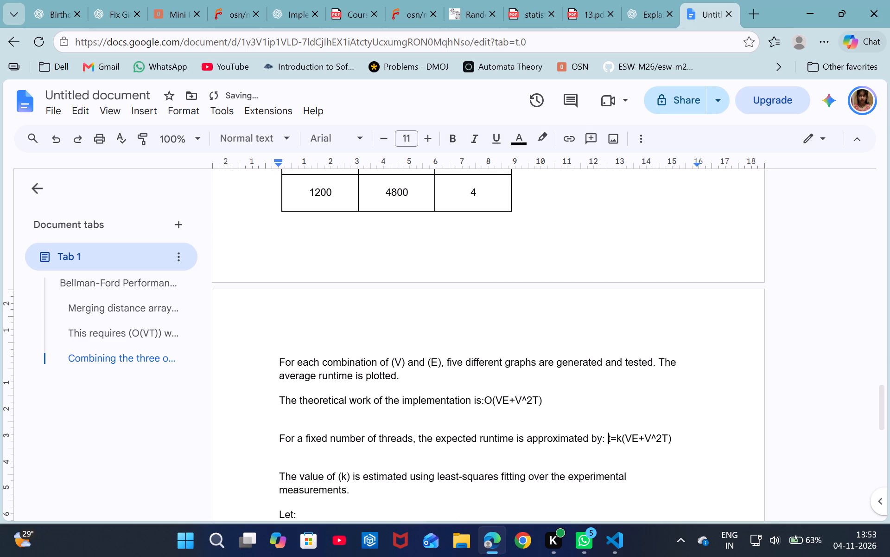
Join the "For a fixed number of threads" sentence to the theoretical work line, and close the gap before "The value of (k)".
scroll(285, 484, down, 1)
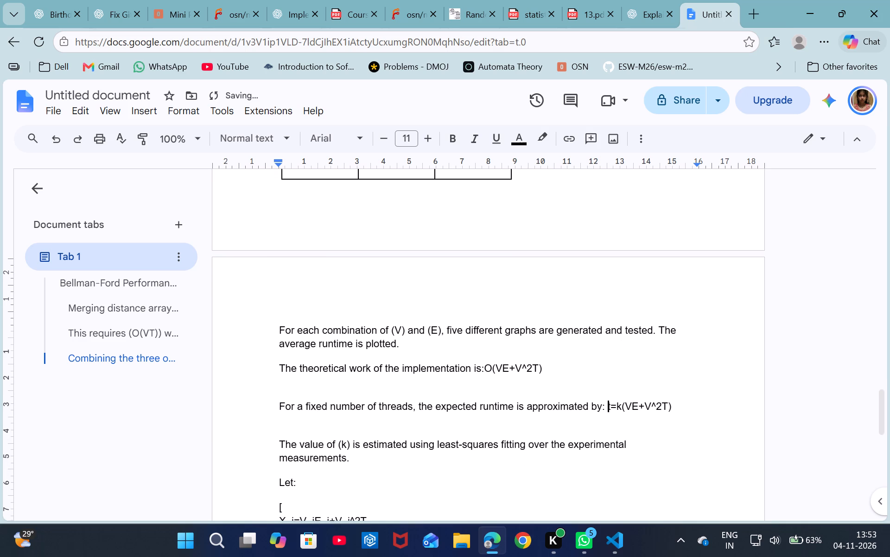
click(293, 389)
key(BackSpace)
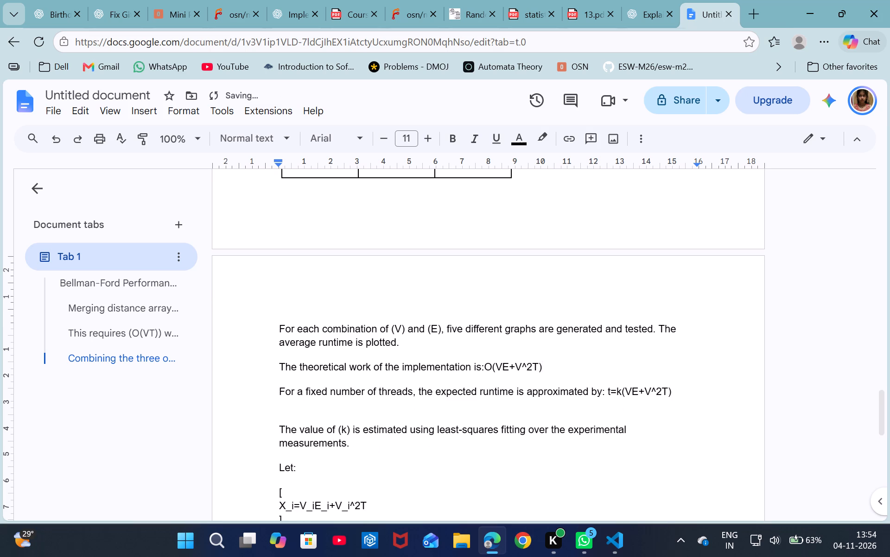
key(Down)
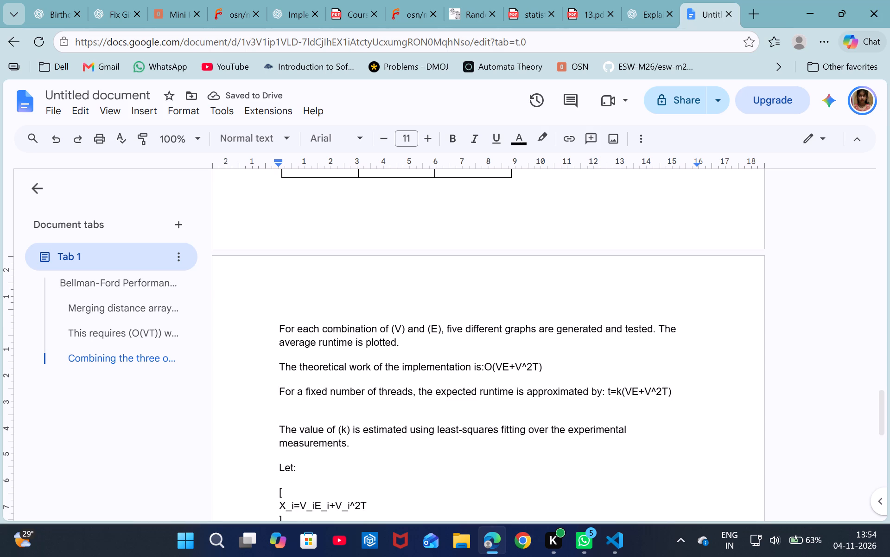
click(279, 392)
key(BackSpace)
key(space)
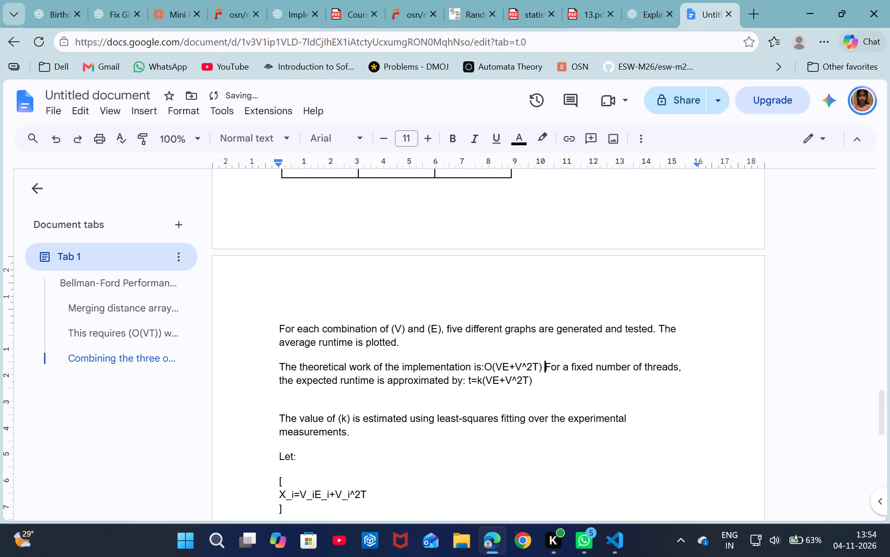
click(282, 421)
key(Left)
key(BackSpace)
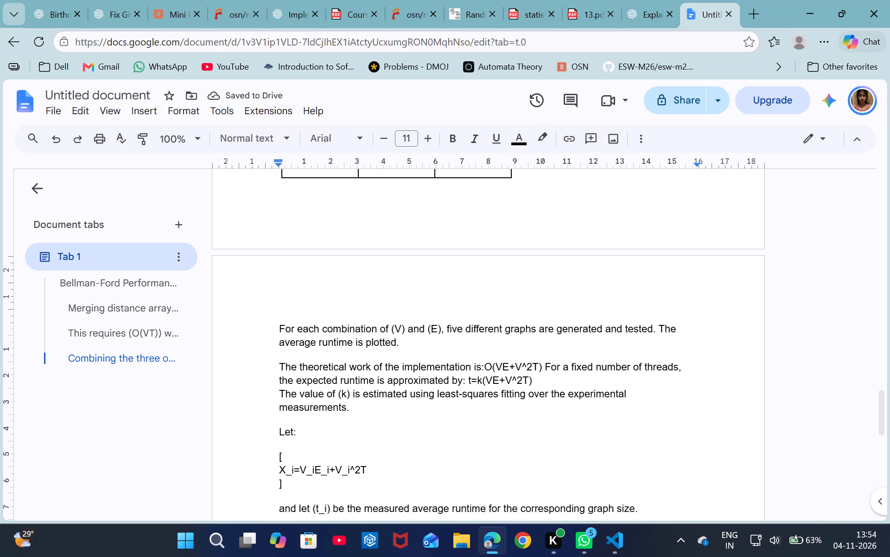
Put X_i=V_iE_i+V_i^2T after "Let:" without its square brackets, and close the gap before "and let (t_i)".
scroll(337, 423, down, 1)
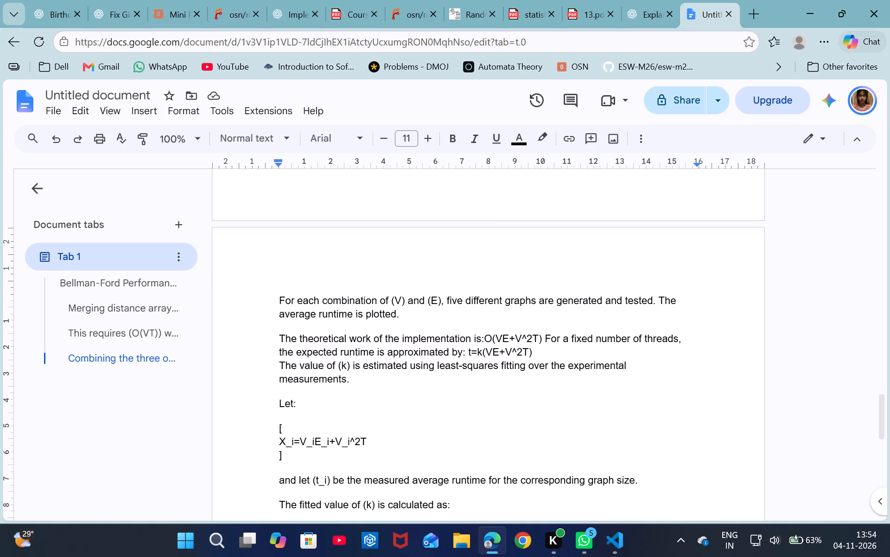
click(286, 458)
key(BackSpace)
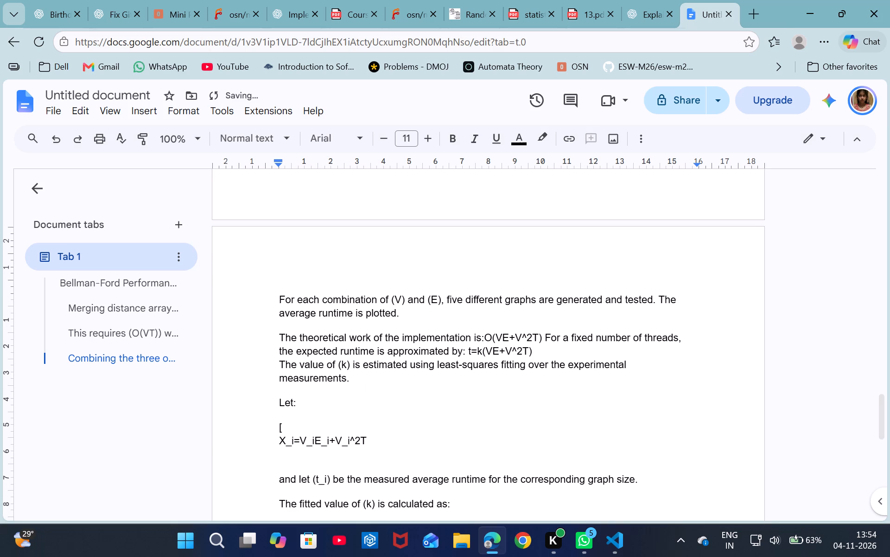
click(281, 441)
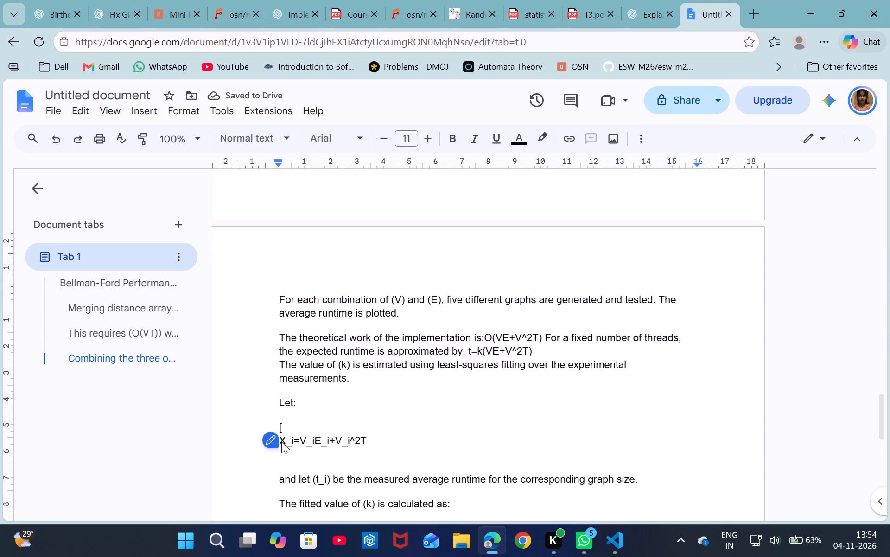
click(280, 456)
click(281, 442)
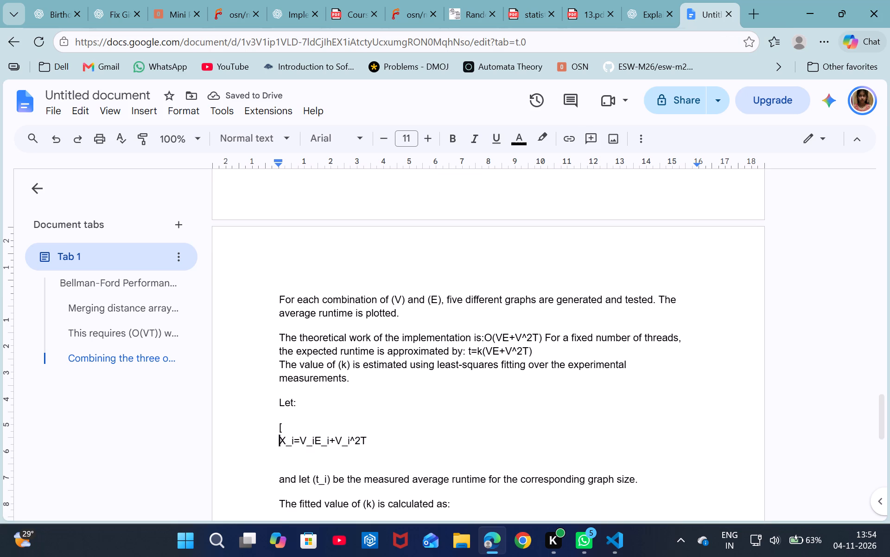
key(BackSpace)
key(BackSpace)
key(BackSpace)
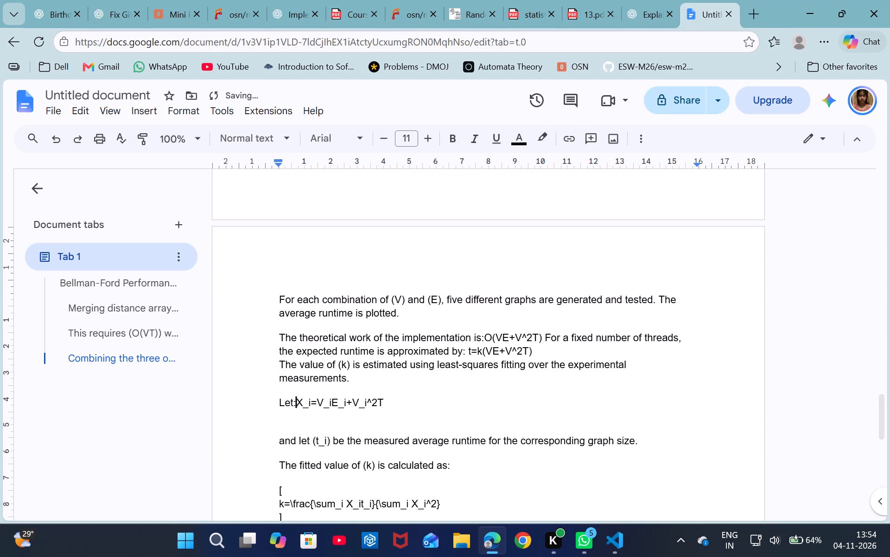
key(space)
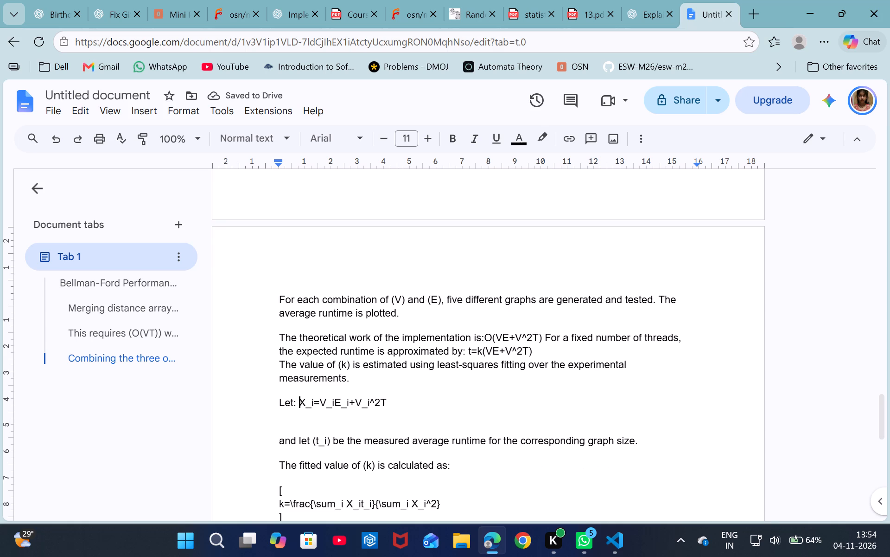
click(282, 445)
key(BackSpace)
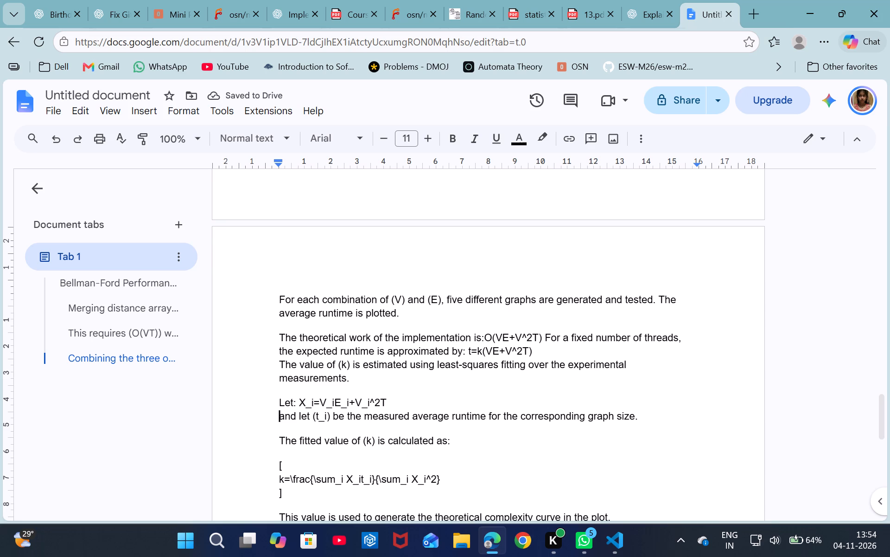
Switch to Visual Studio Code and copy "k = 4.564933044204e-08" from the fitted value line in the terminal output.
scroll(297, 484, down, 1)
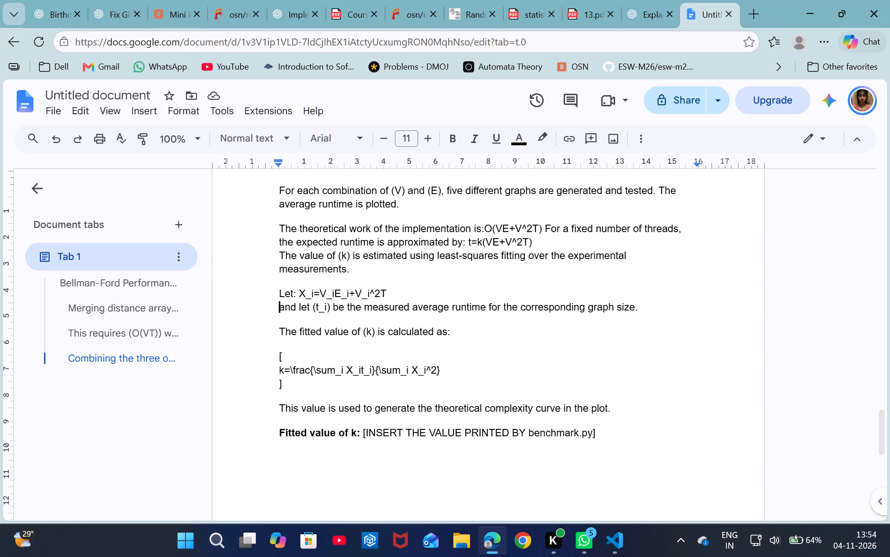
scroll(297, 484, down, 2)
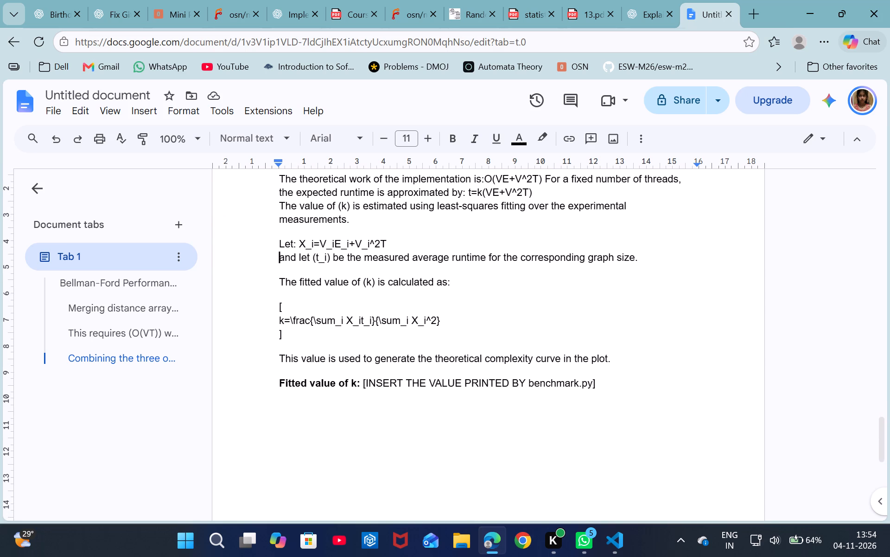
click(607, 535)
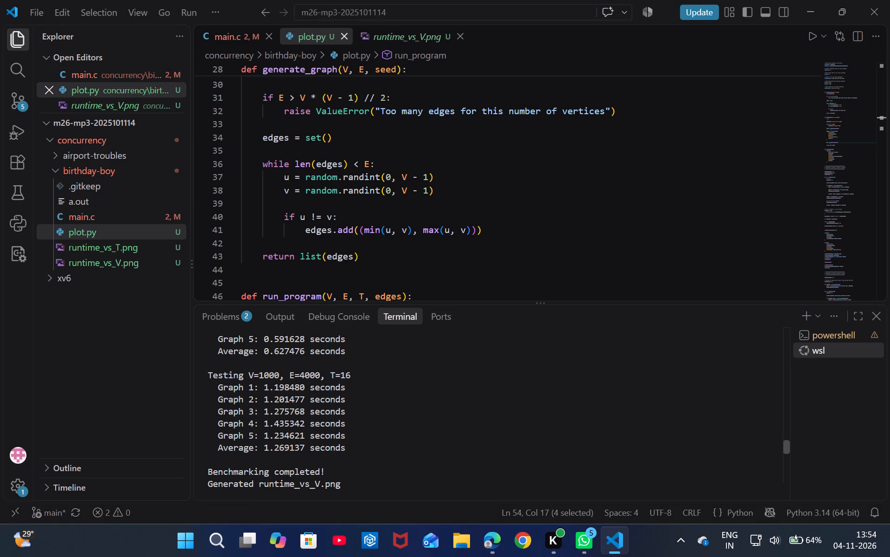
scroll(474, 415, up, 6)
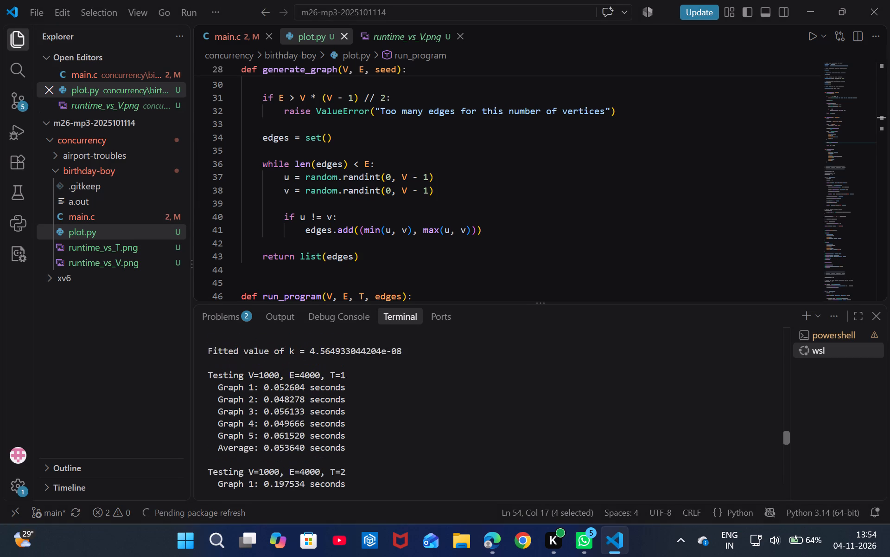
scroll(474, 415, up, 1)
drag(402, 435, 339, 437)
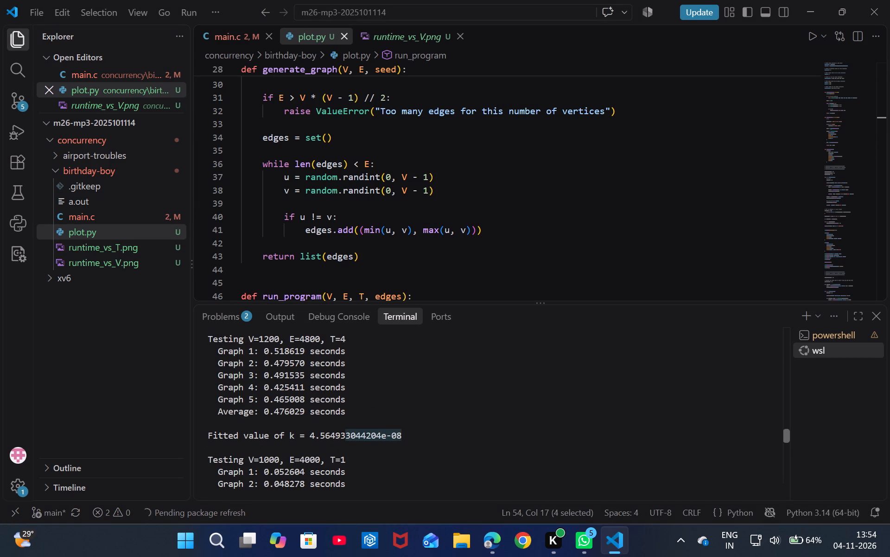
drag(339, 437, 288, 436)
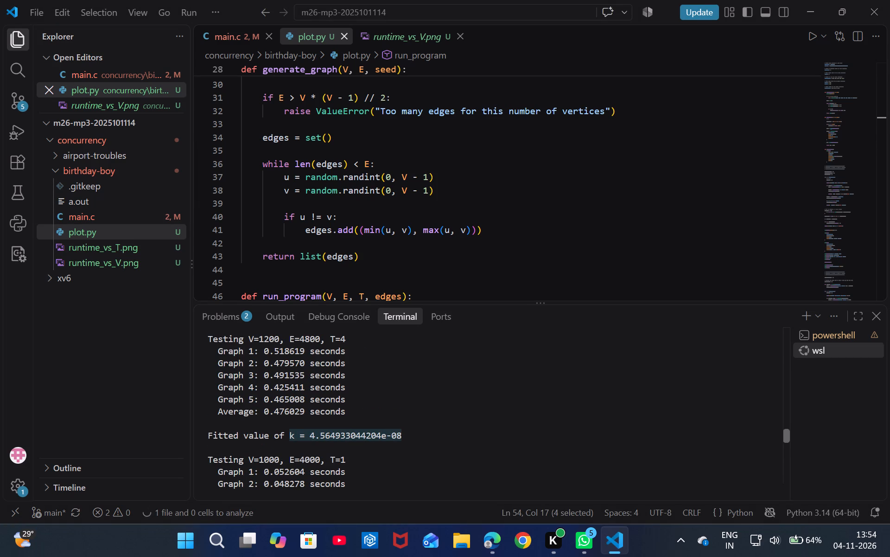
key(ctrl+c)
click(490, 537)
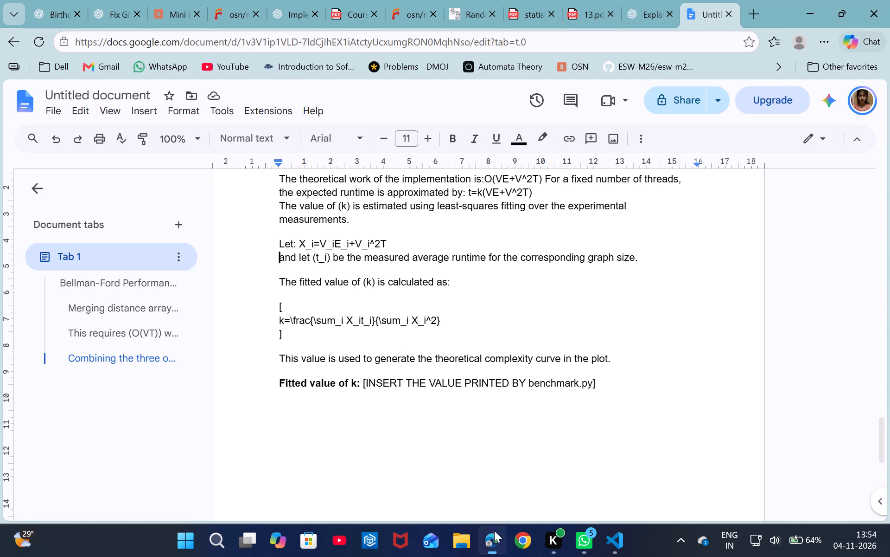
drag(600, 385, 373, 397)
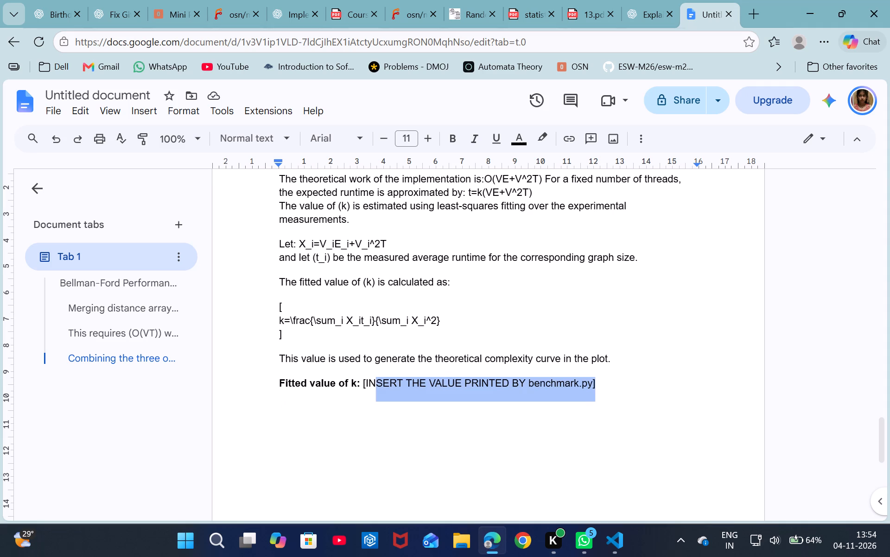
drag(373, 397, 361, 387)
key(ctrl+v)
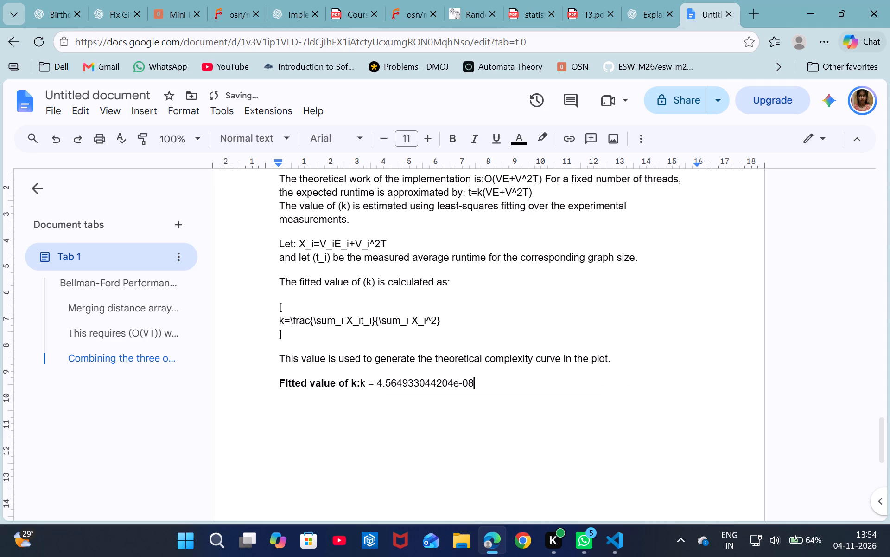
click(364, 382)
key(Left)
key(space)
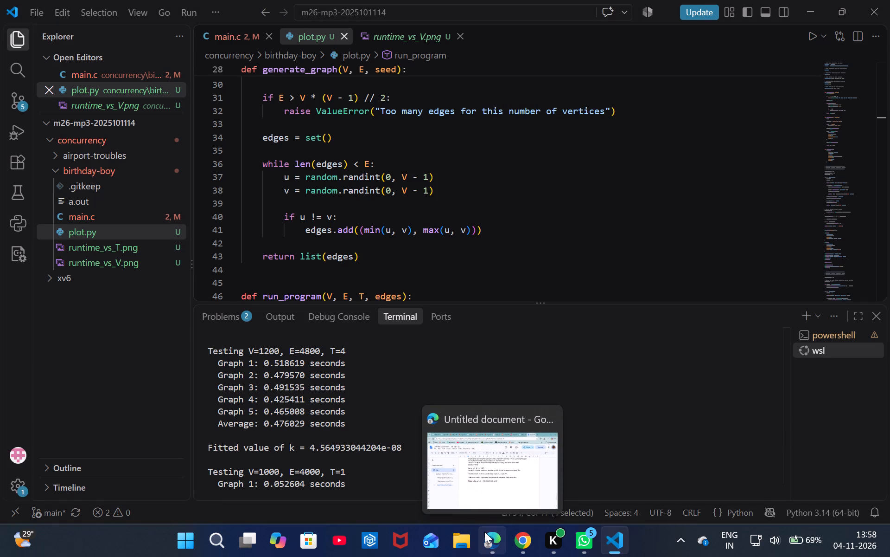
click(484, 531)
scroll(462, 301, up, 4)
scroll(462, 301, down, 2)
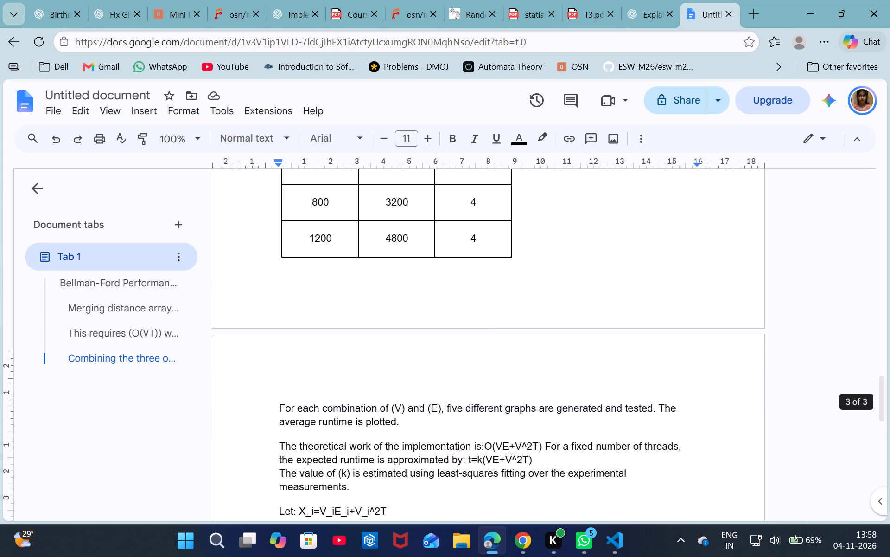
scroll(462, 301, down, 3)
click(604, 536)
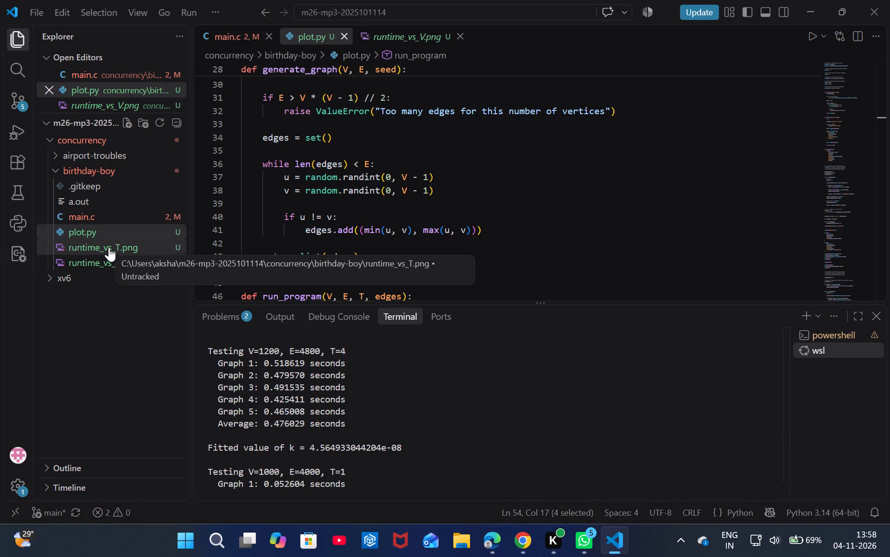
click(108, 260)
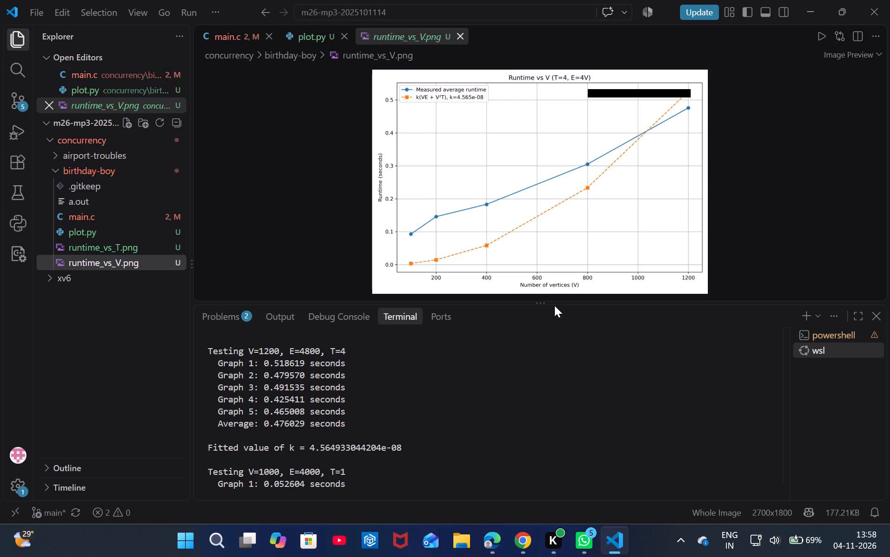
click(874, 317)
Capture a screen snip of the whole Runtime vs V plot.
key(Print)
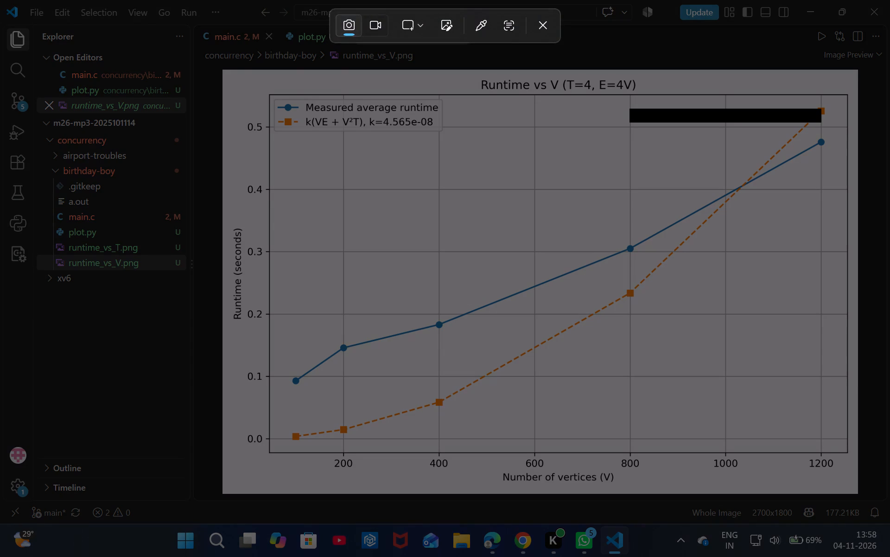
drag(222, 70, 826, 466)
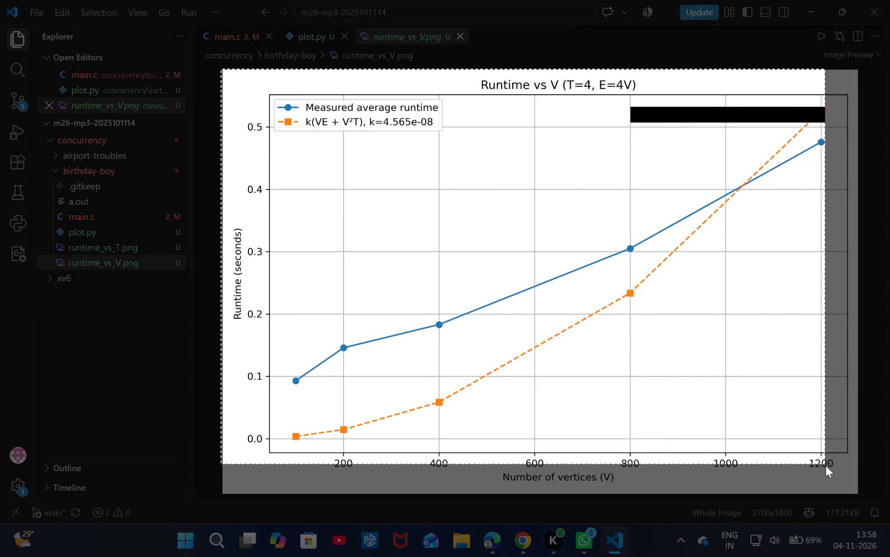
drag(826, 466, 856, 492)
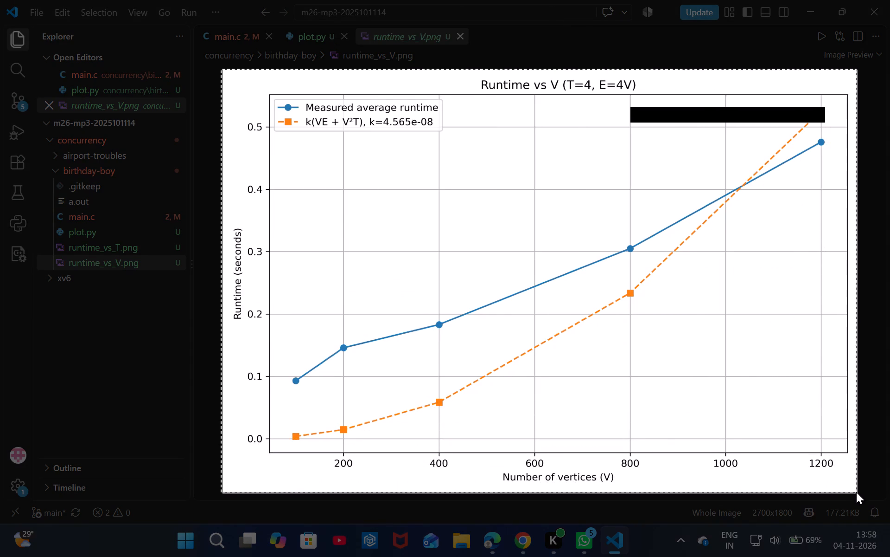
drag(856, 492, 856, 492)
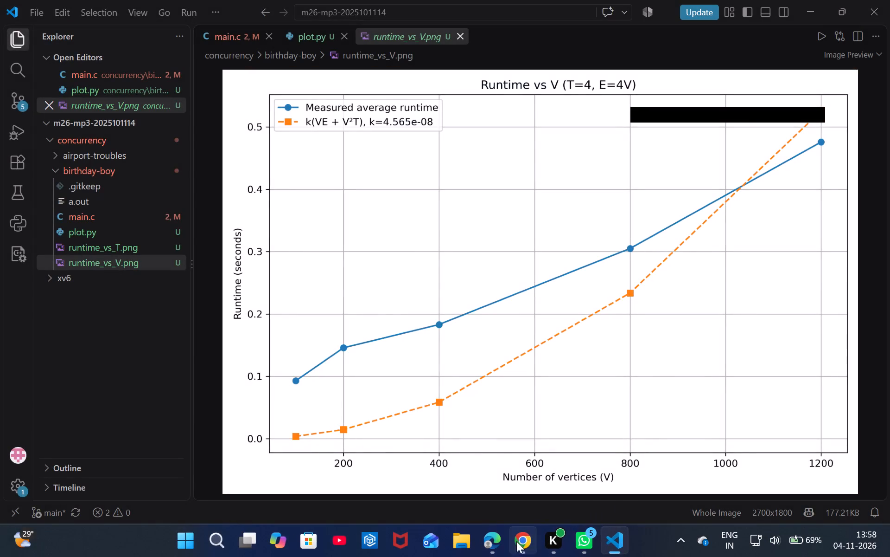
Switch to the document in Microsoft Edge and start a new line after the fitted value of k.
click(501, 542)
click(500, 388)
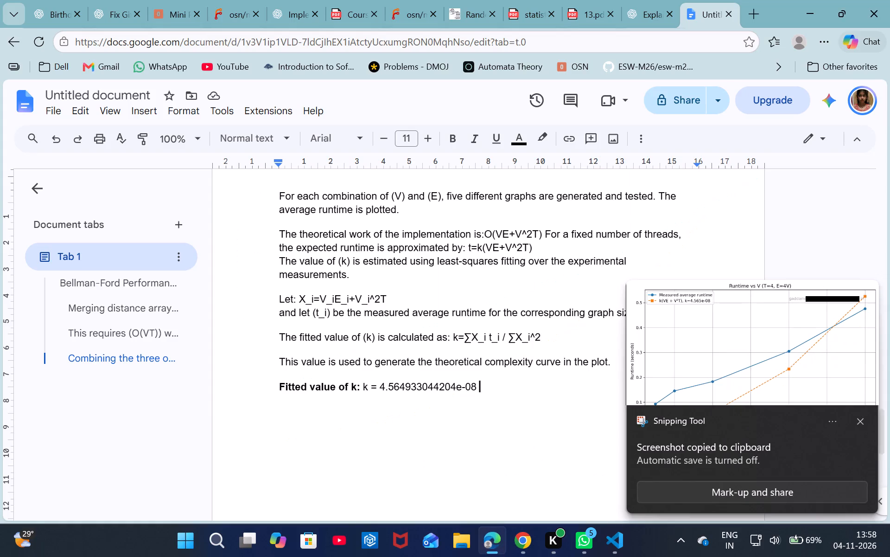
key(Return)
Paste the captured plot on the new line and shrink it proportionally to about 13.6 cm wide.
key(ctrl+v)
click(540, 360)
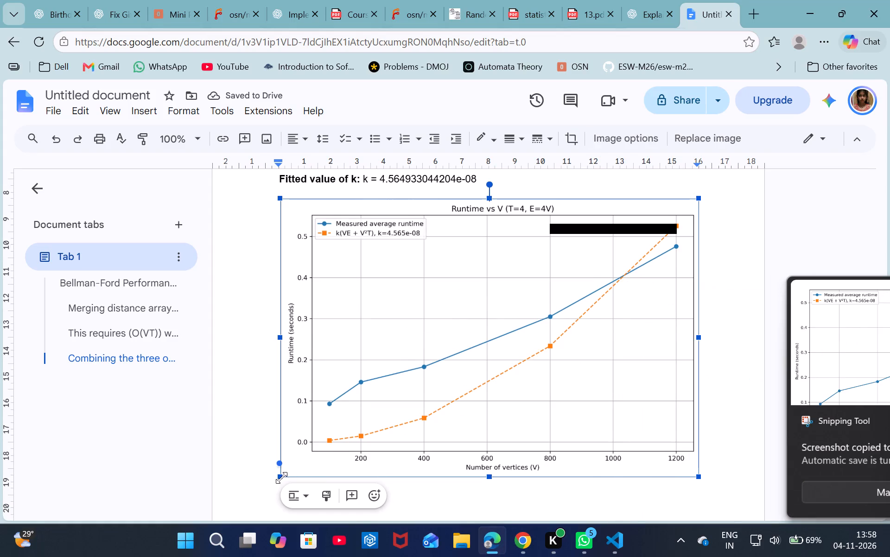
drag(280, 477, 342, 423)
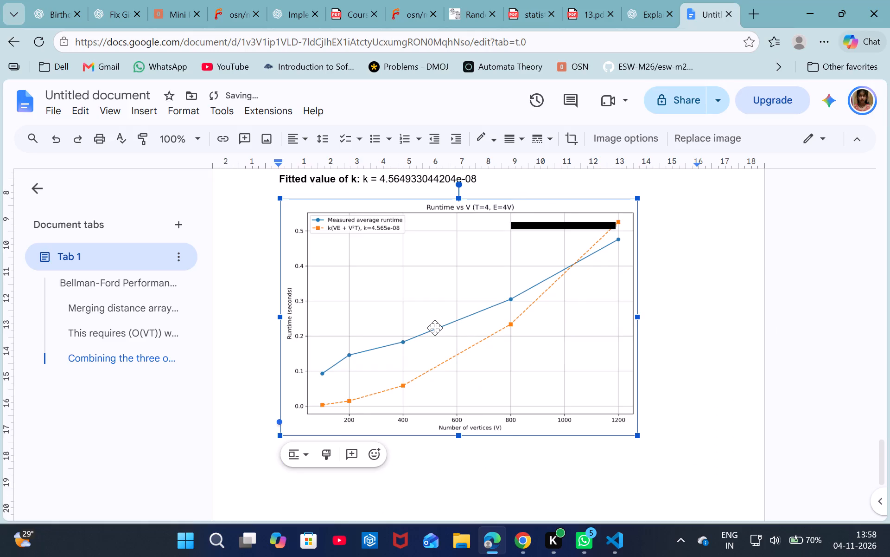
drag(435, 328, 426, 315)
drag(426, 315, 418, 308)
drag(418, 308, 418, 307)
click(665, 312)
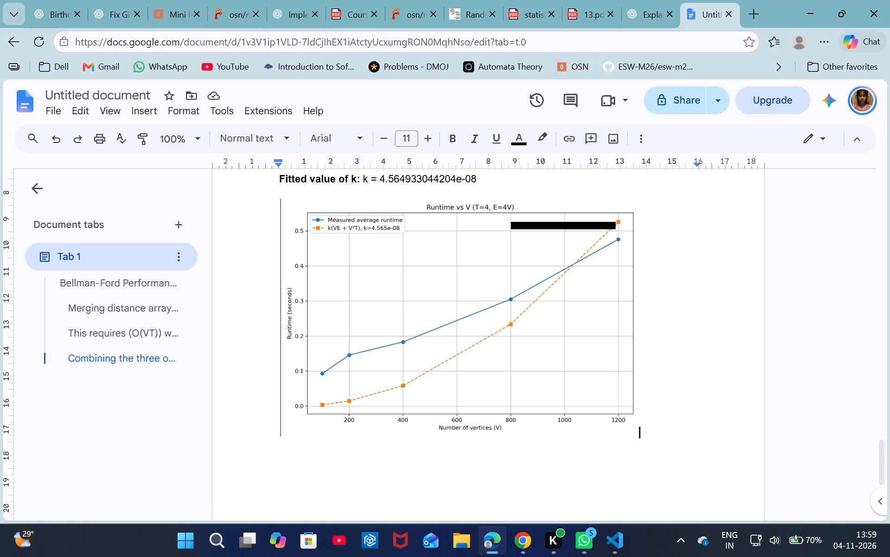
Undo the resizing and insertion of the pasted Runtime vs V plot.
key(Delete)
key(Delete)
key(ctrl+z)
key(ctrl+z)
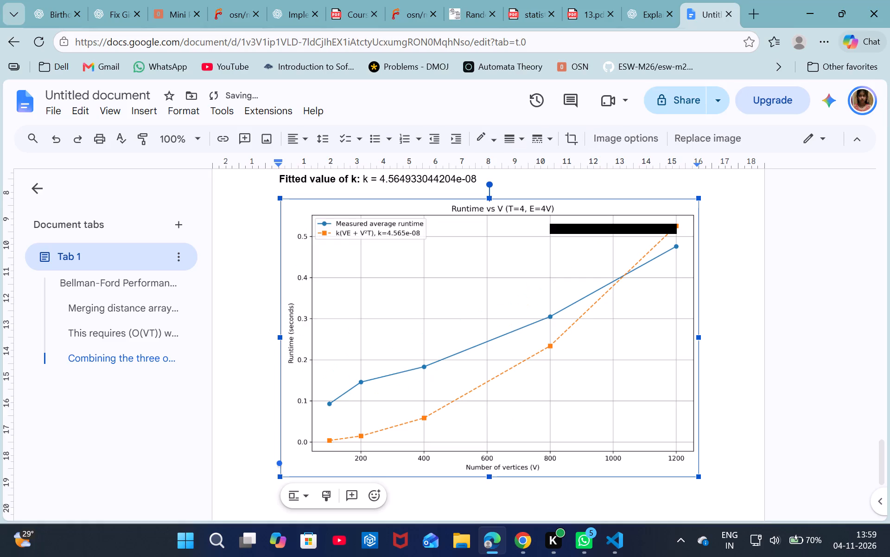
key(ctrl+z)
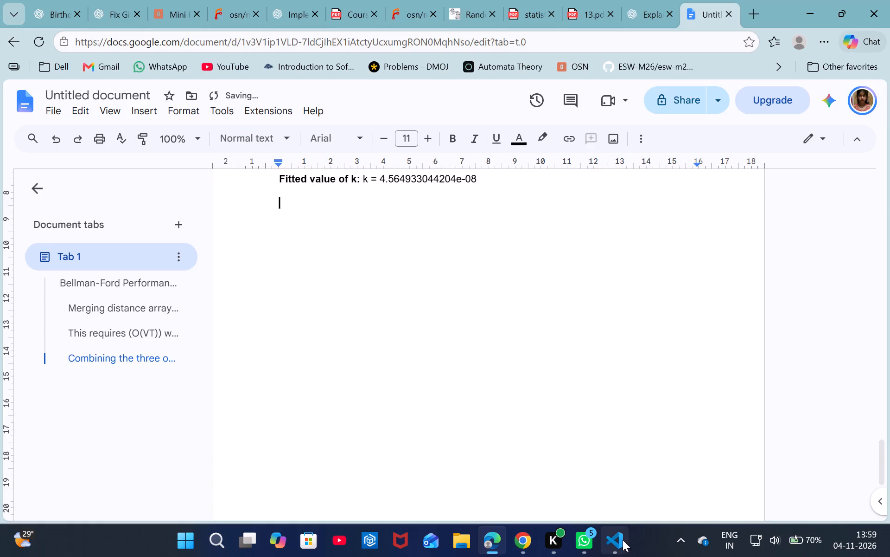
Switch to Visual Studio Code and recapture the Runtime vs V plot as a screen snip, including its title and axis labels.
click(623, 540)
key(Print)
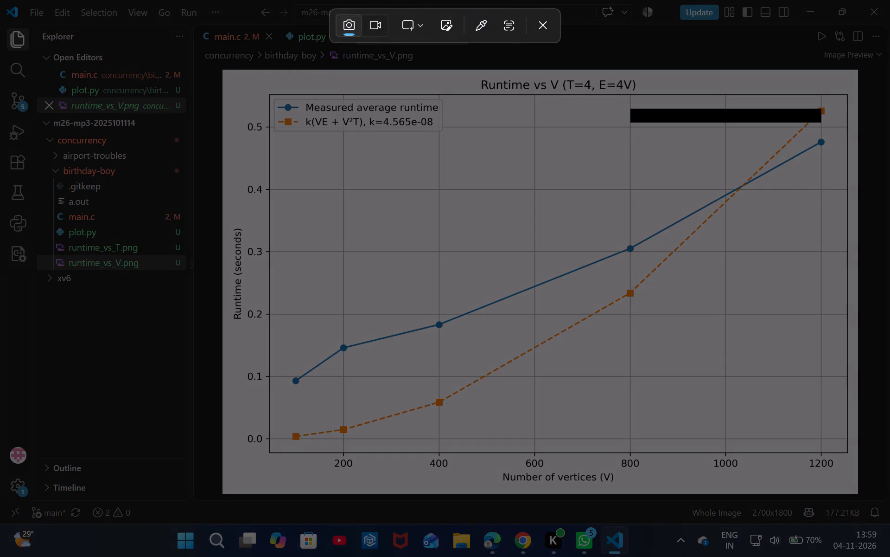
drag(225, 71, 575, 435)
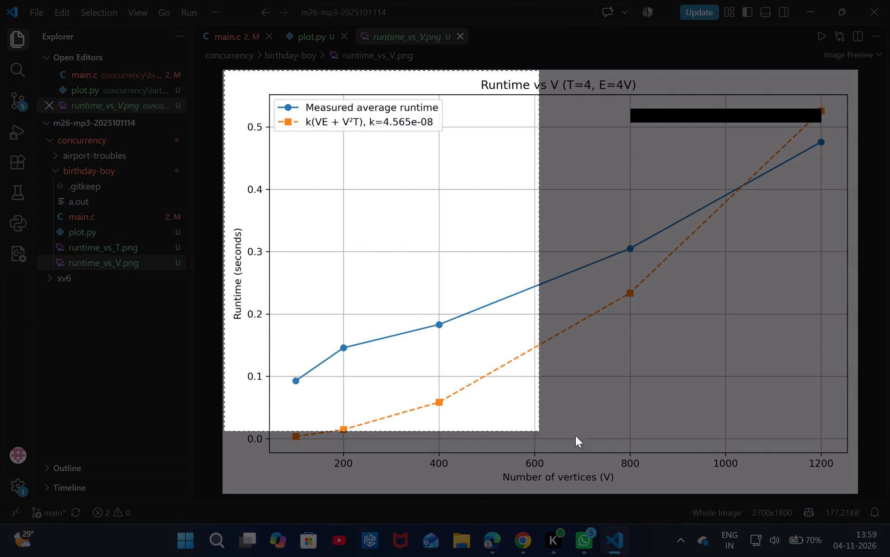
drag(575, 435, 847, 510)
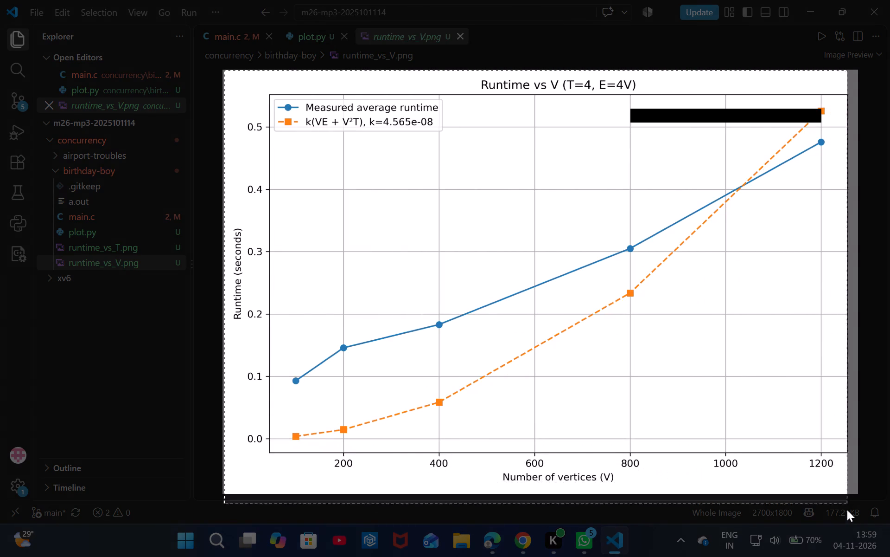
drag(847, 510, 853, 489)
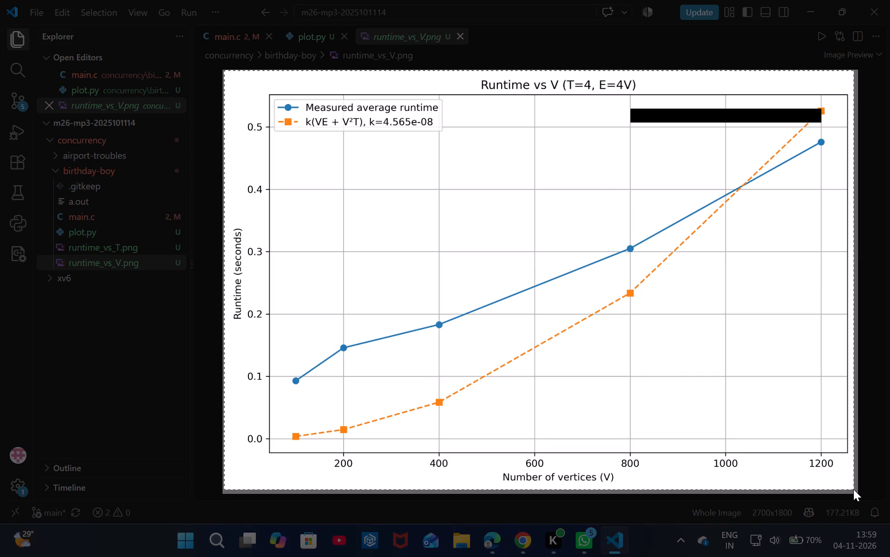
drag(853, 489, 854, 489)
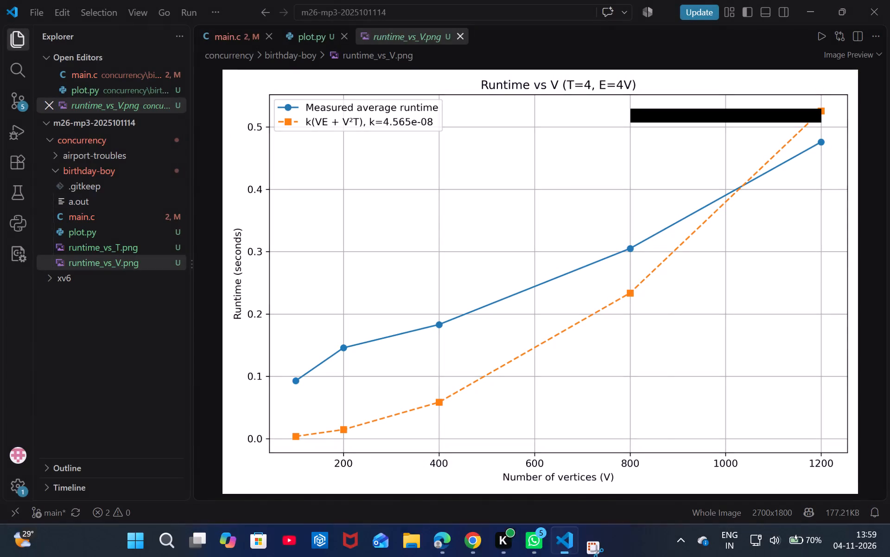
Paste the new plot snip into the Microsoft Edge document below the fitted value of k and select the image.
click(497, 538)
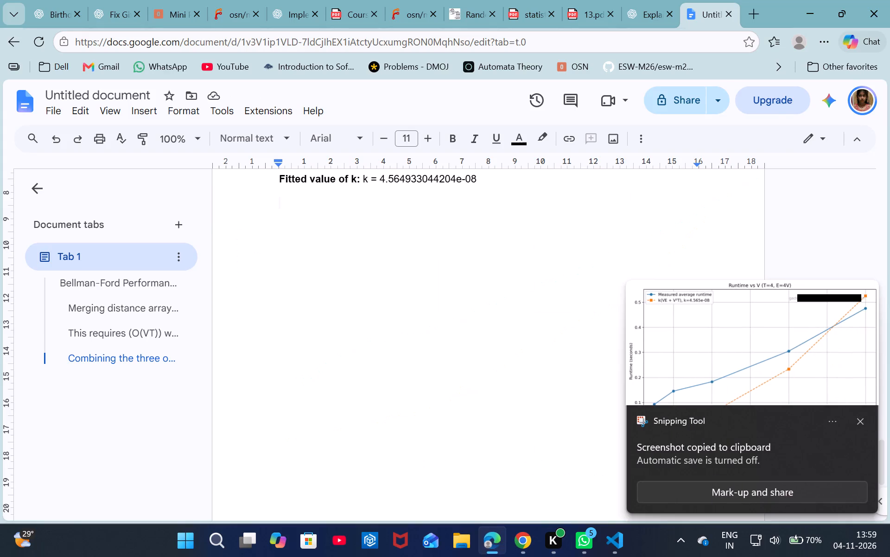
key(ctrl+v)
click(412, 382)
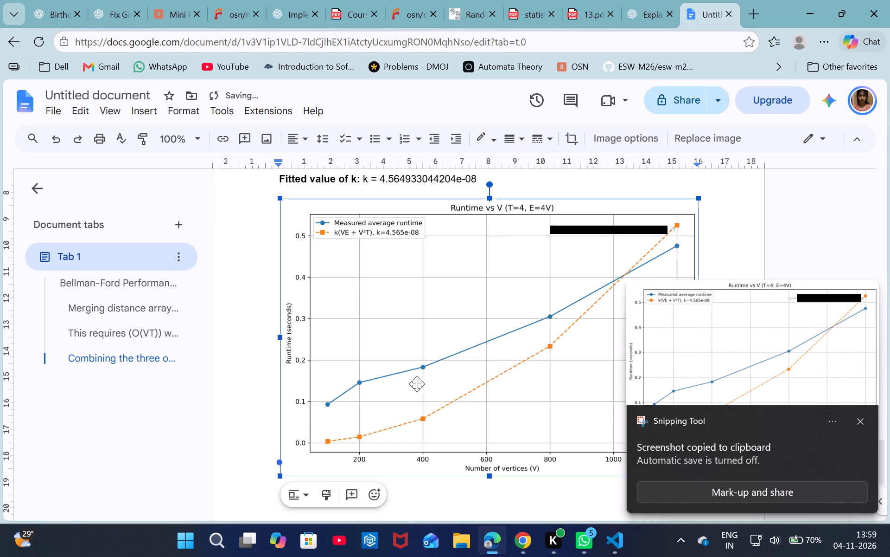
Shrink the pasted Runtime vs V plot proportionally to about 12.4 cm wide.
click(861, 422)
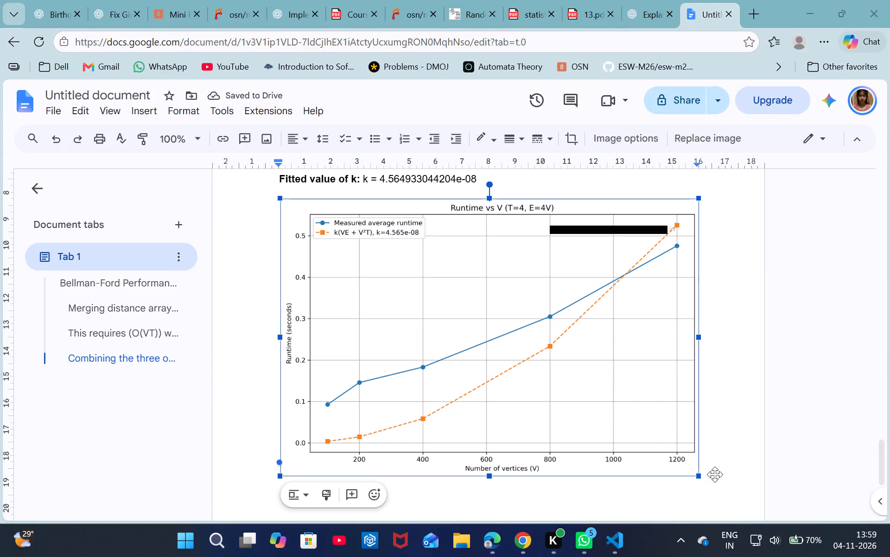
drag(699, 474, 602, 412)
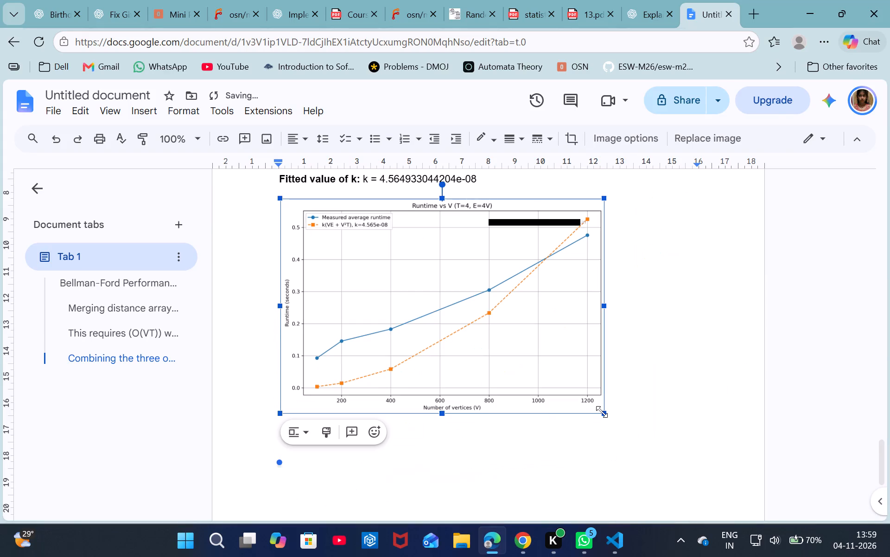
click(690, 367)
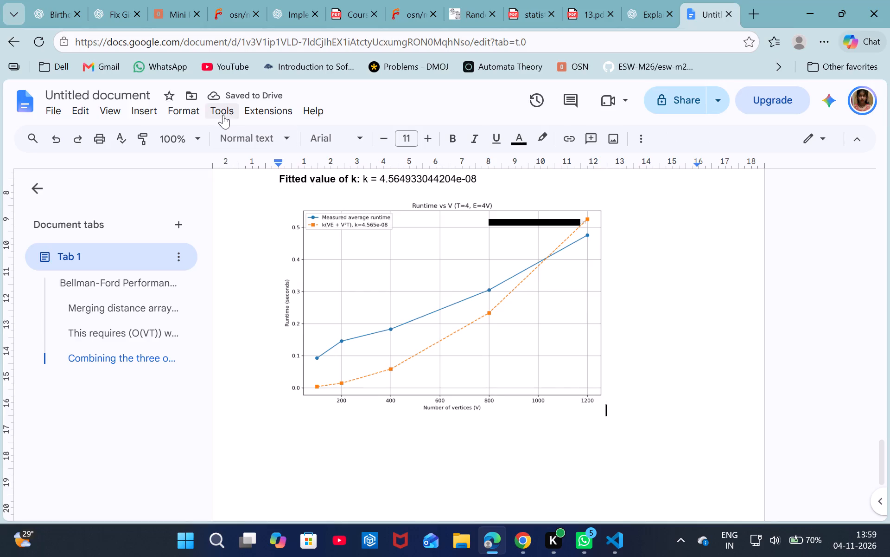
drag(117, 30, 114, 25)
click(114, 25)
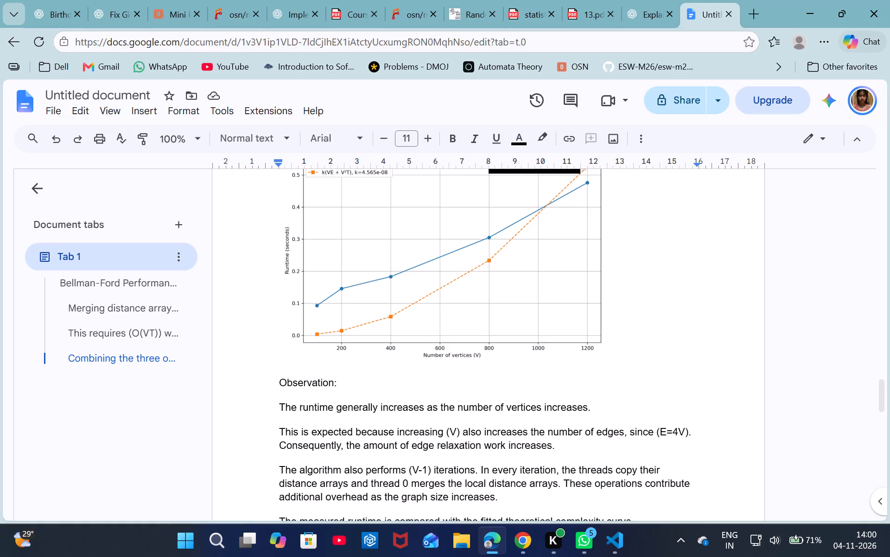
scroll(477, 462, down, 1)
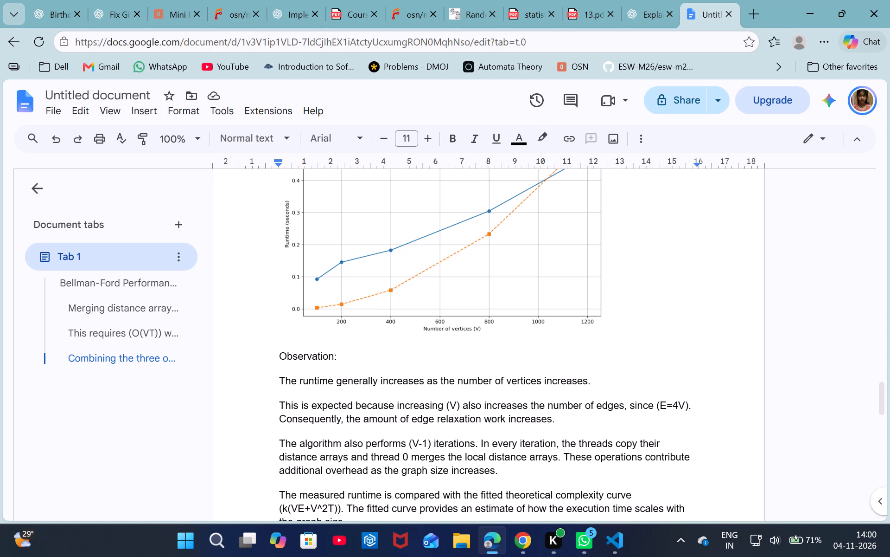
scroll(477, 462, down, 1)
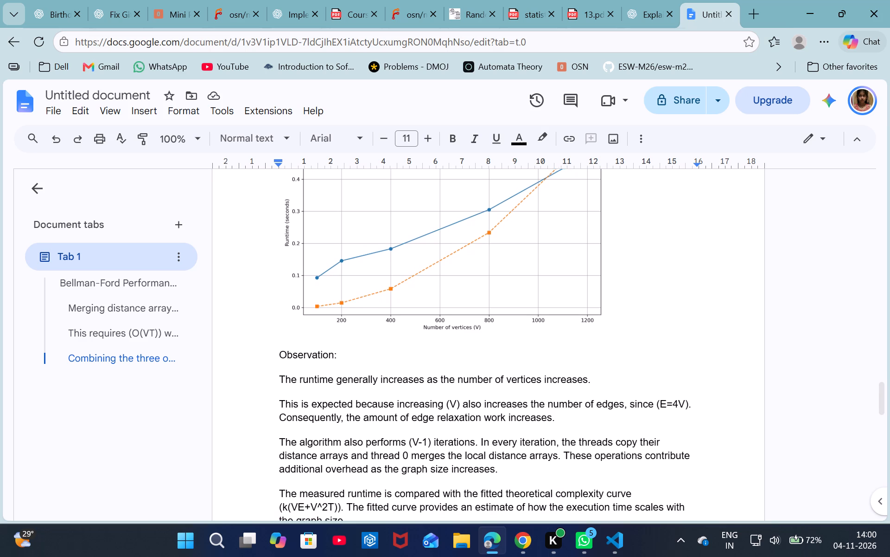
scroll(477, 462, down, 1)
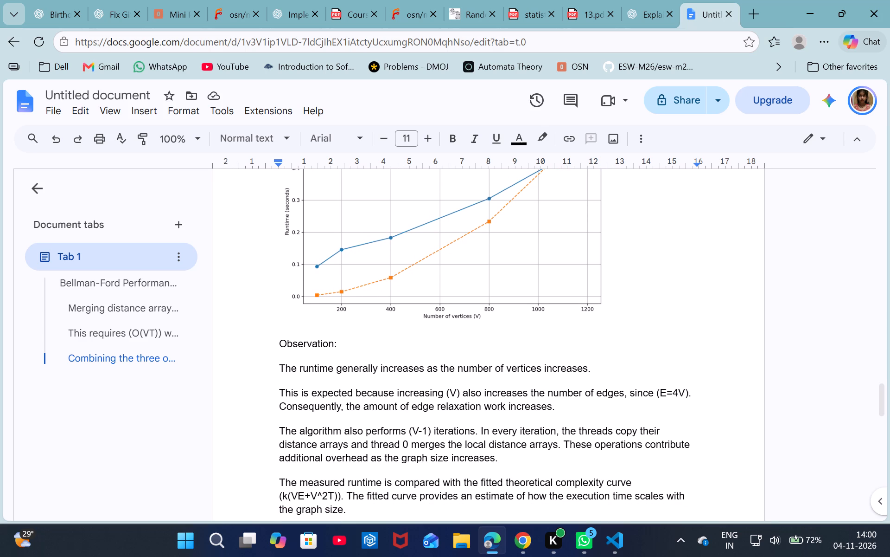
Review the rest of the pasted observations against the Runtime vs V plot, through to the closing paragraph on measured and theoretical curve differences.
scroll(502, 463, down, 1)
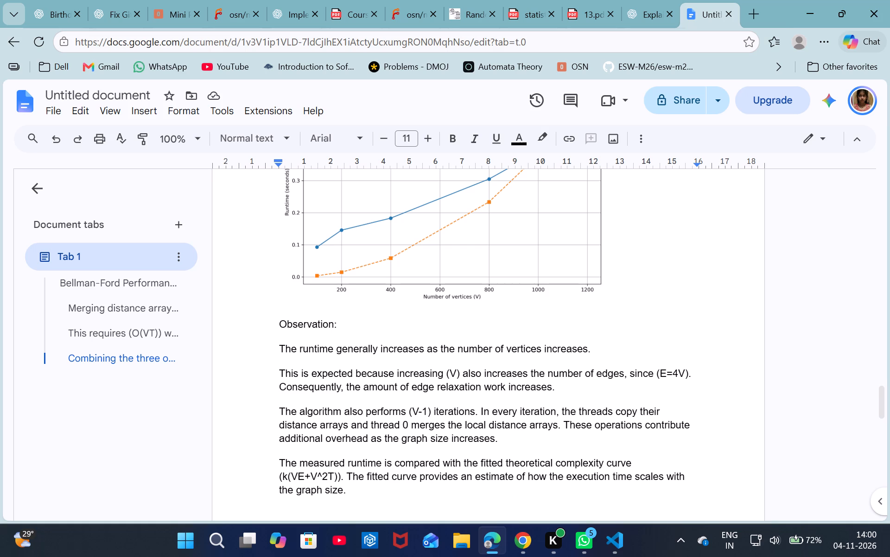
scroll(502, 445, down, 3)
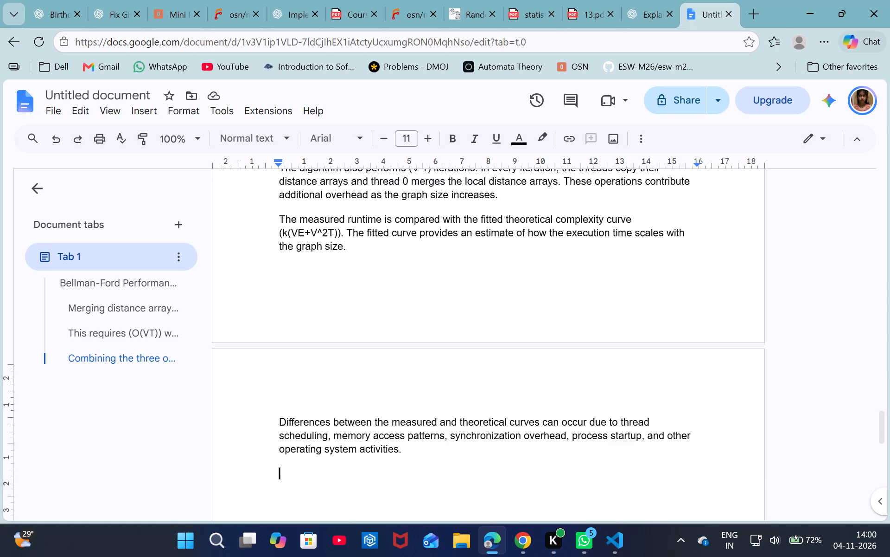
scroll(502, 445, down, 1)
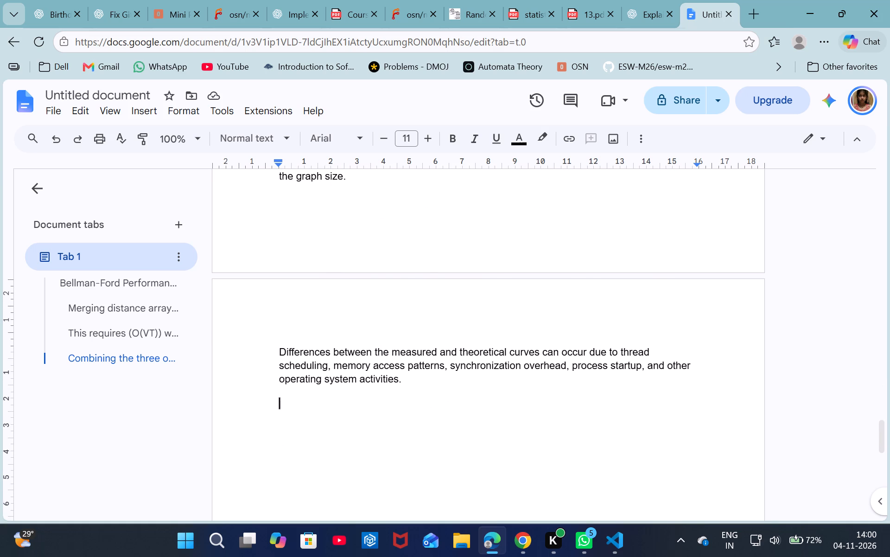
scroll(502, 445, up, 5)
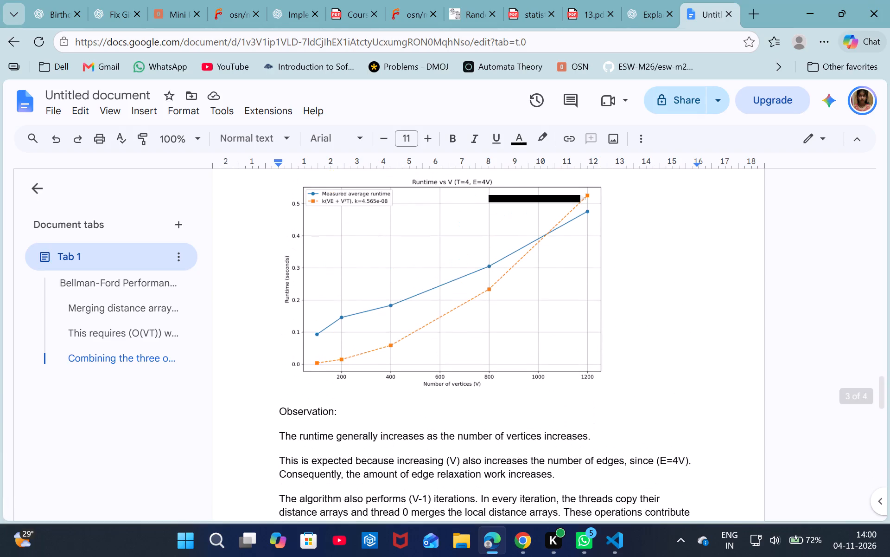
scroll(502, 445, down, 4)
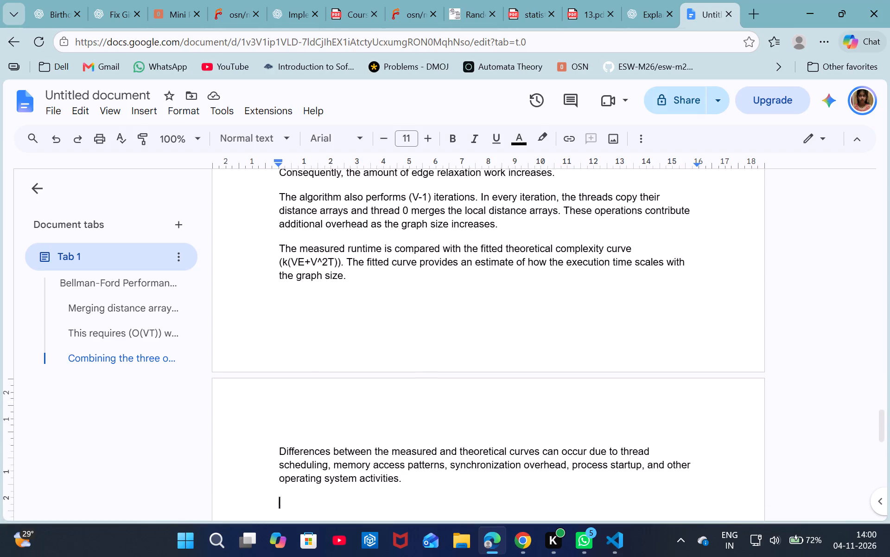
scroll(502, 445, down, 1)
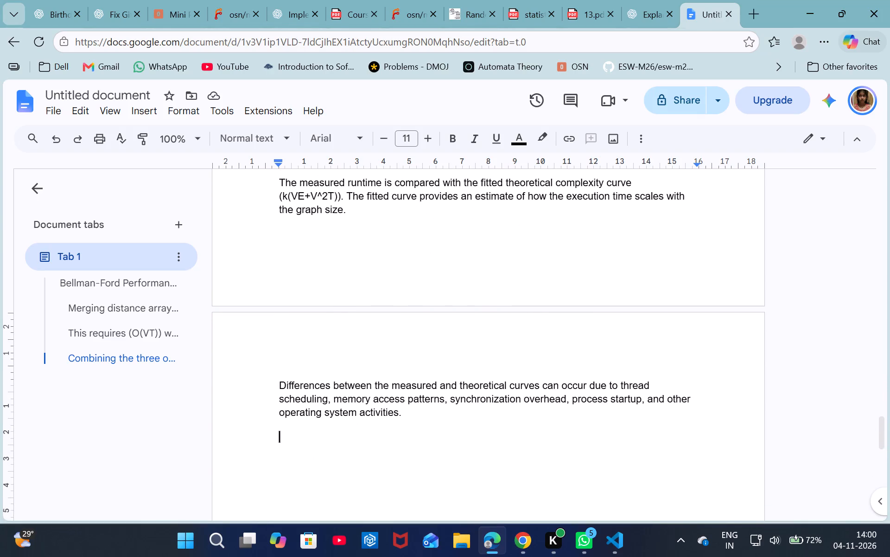
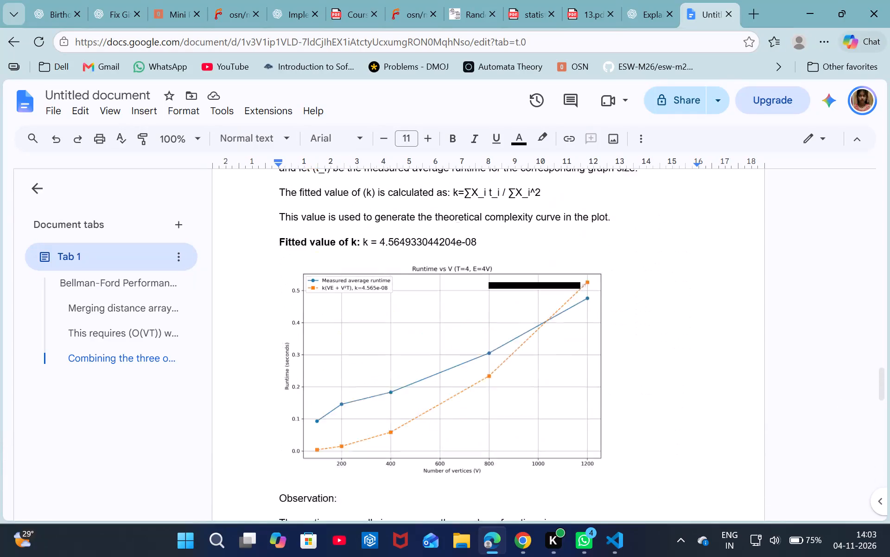
Check the pasted observation paragraphs below the Runtime vs V plot through to the end of the report.
scroll(668, 271, down, 5)
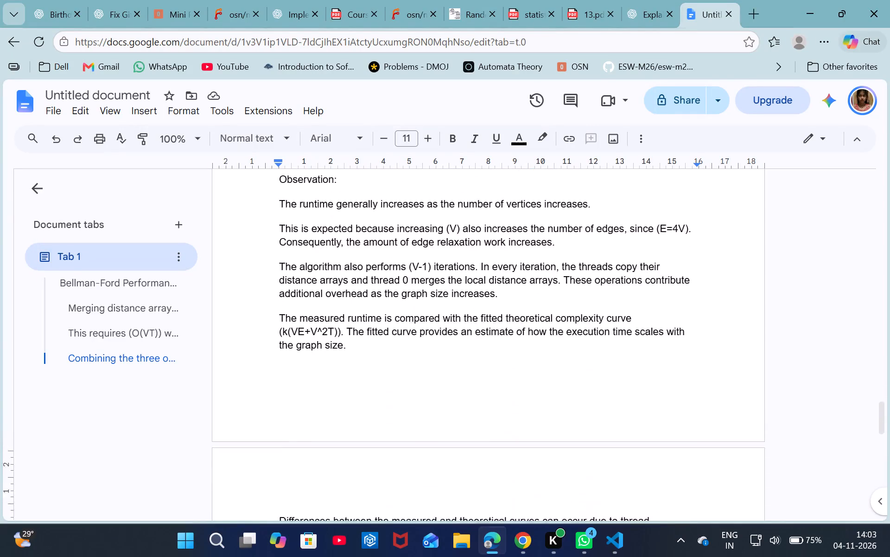
scroll(668, 271, down, 4)
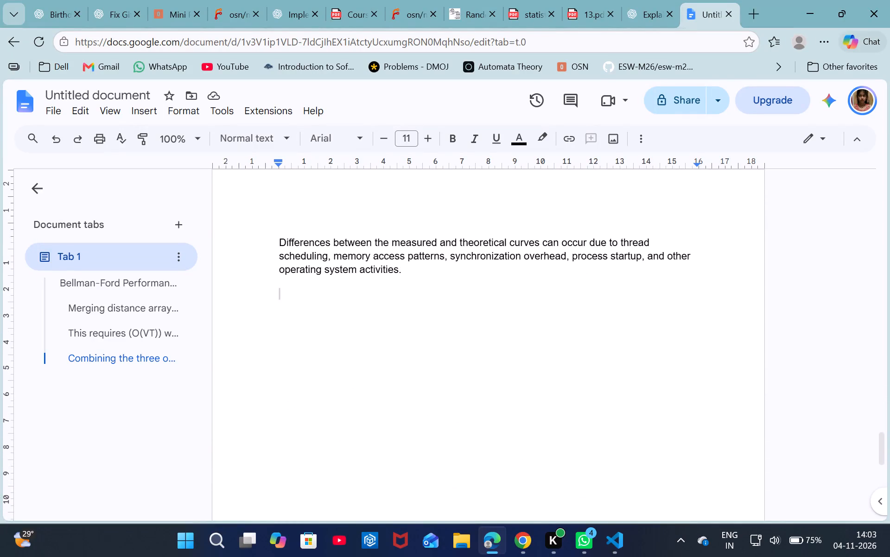